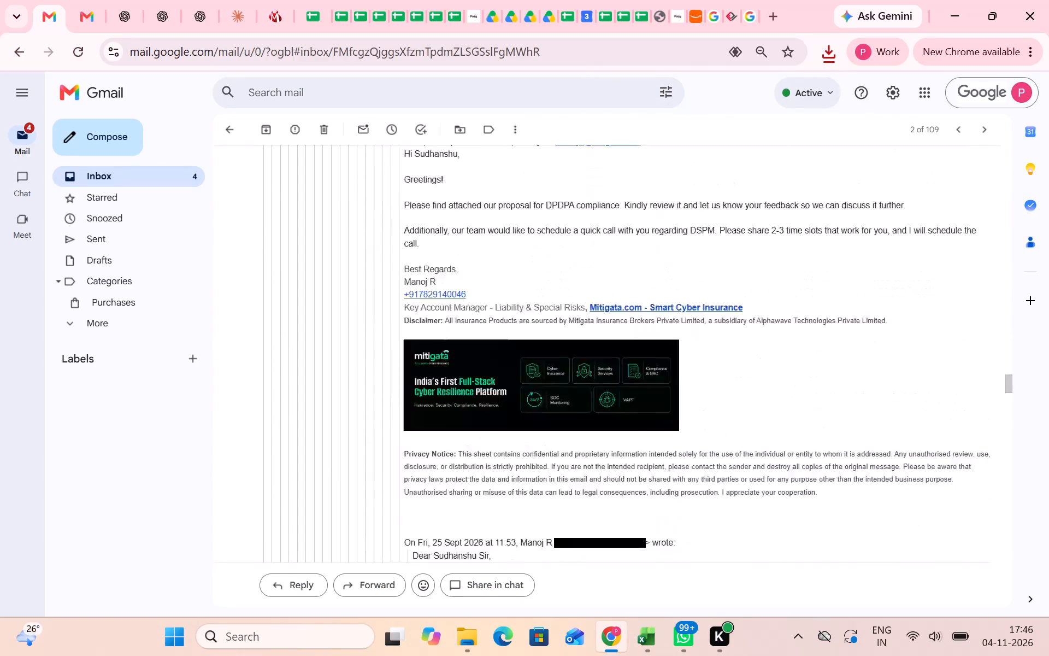
Download the attached PDF "First Club - DPDPA and SOC 2 Type II - 3-Year Proposal (1).pdf" from the end of the open email thread.
{"action": "scroll", "coordinate": [379, 413], "scroll_direction": "down", "scroll_amount": 16}
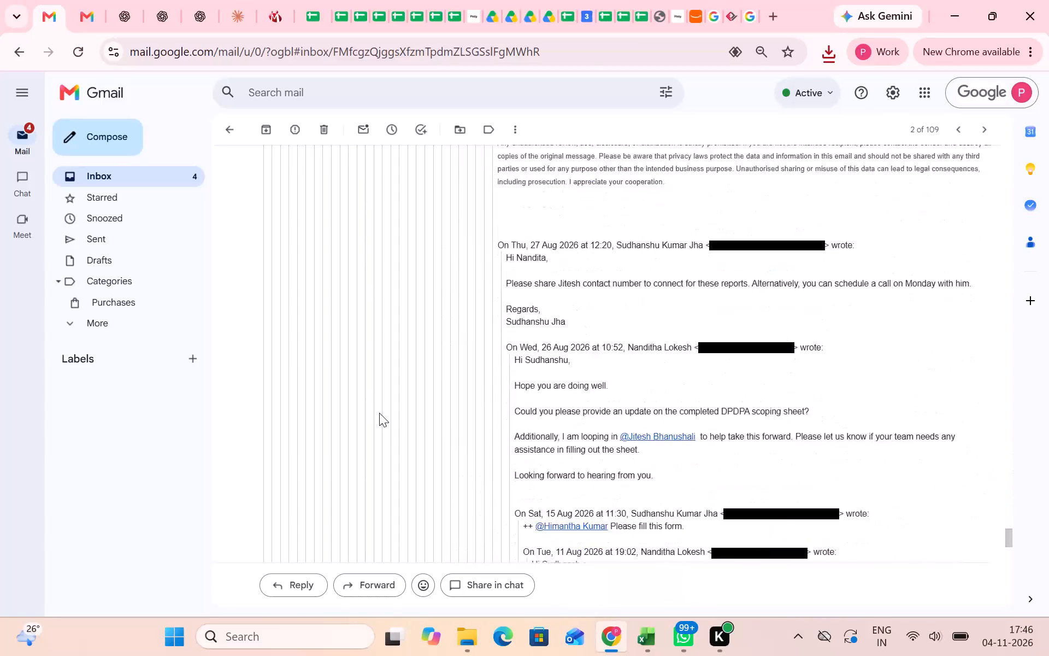
{"action": "scroll", "coordinate": [379, 413], "scroll_direction": "down", "scroll_amount": 11}
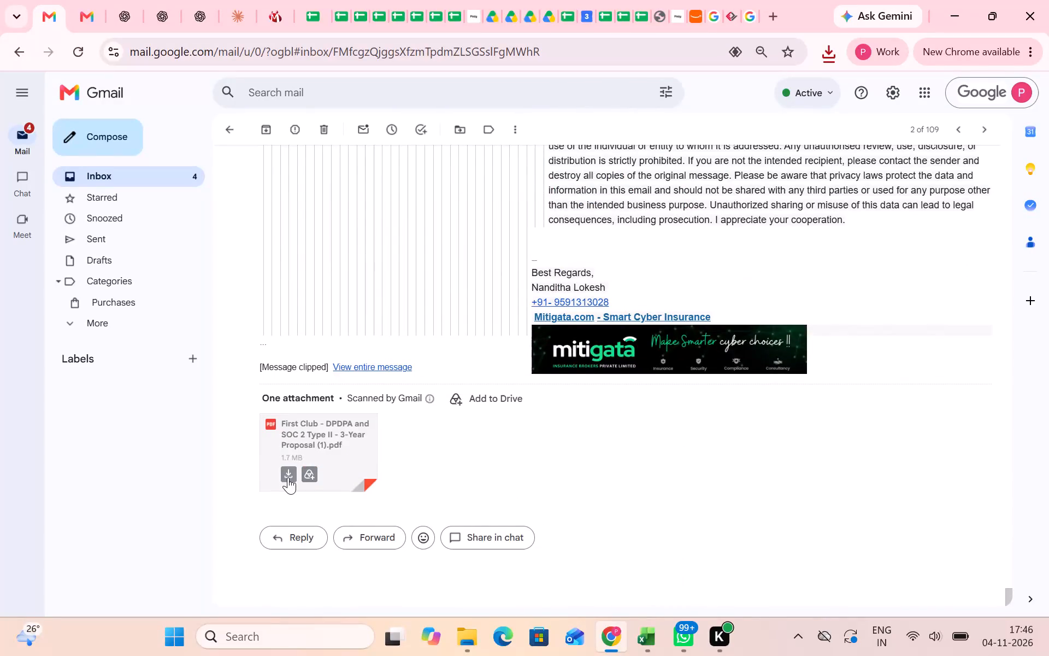
{"action": "left_click", "coordinate": [288, 477]}
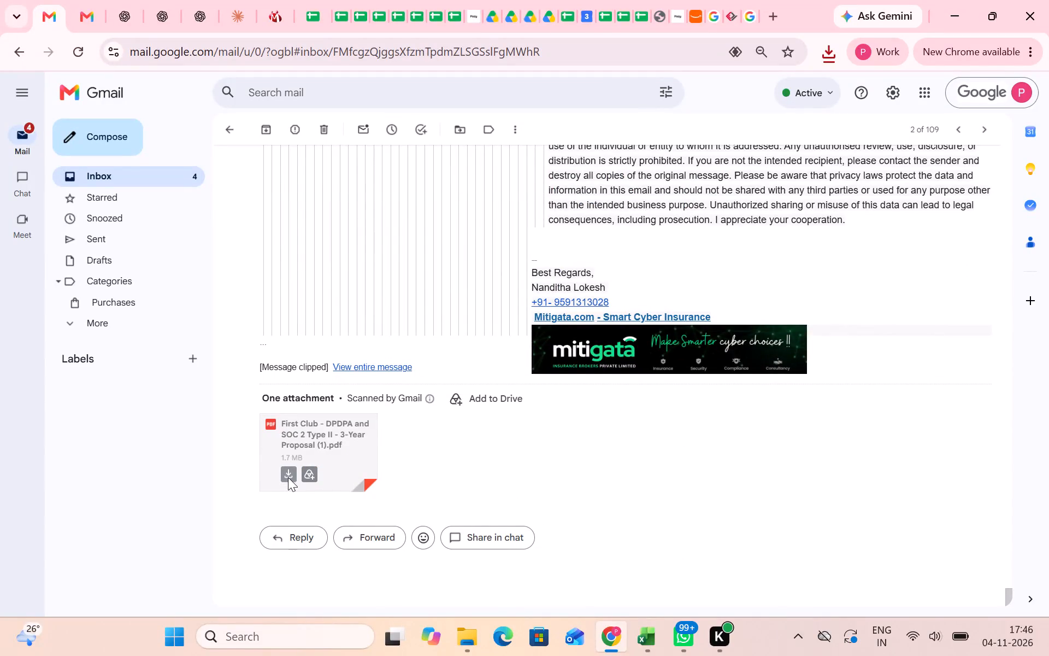
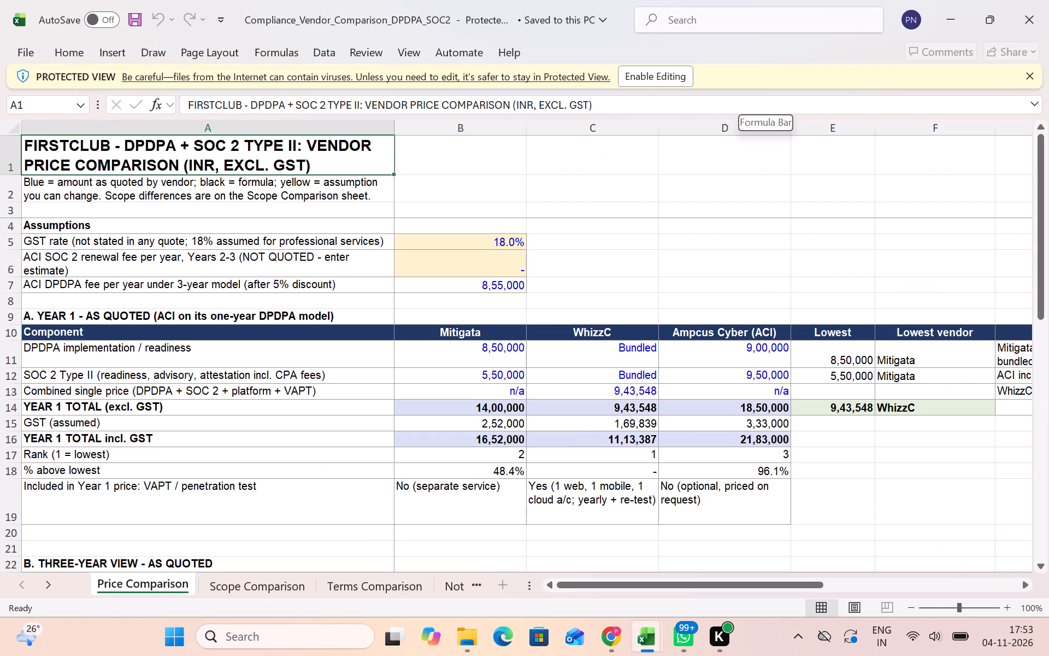
{"action": "left_click", "coordinate": [675, 75]}
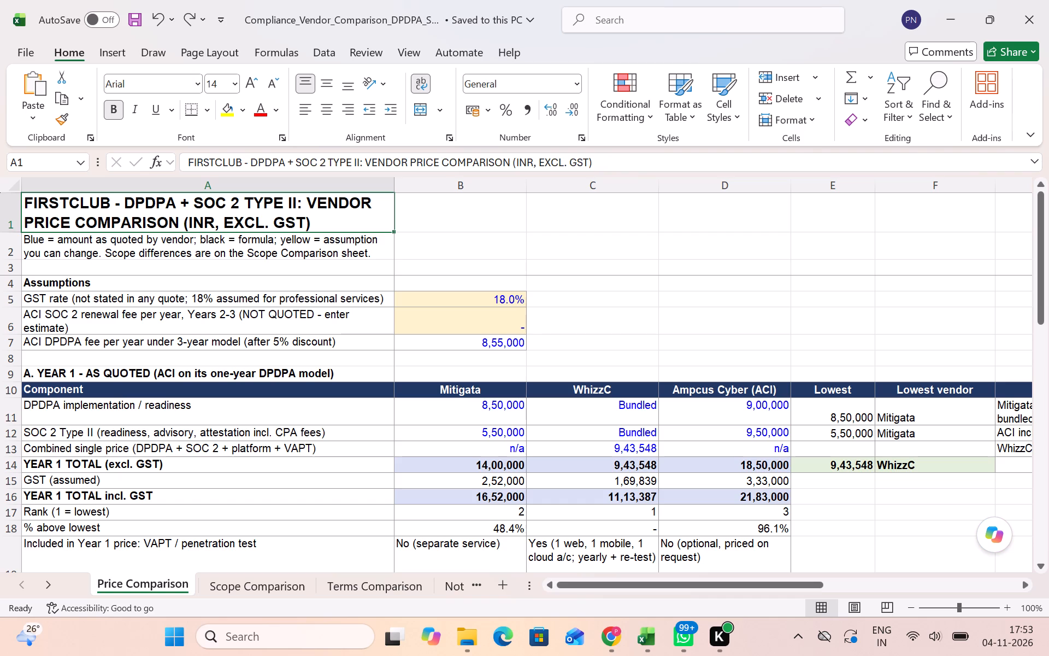
Look over the Price Comparison sheet's assumptions and Year 1 vendor prices.
{"action": "scroll", "coordinate": [395, 277], "scroll_direction": "right", "scroll_amount": 3}
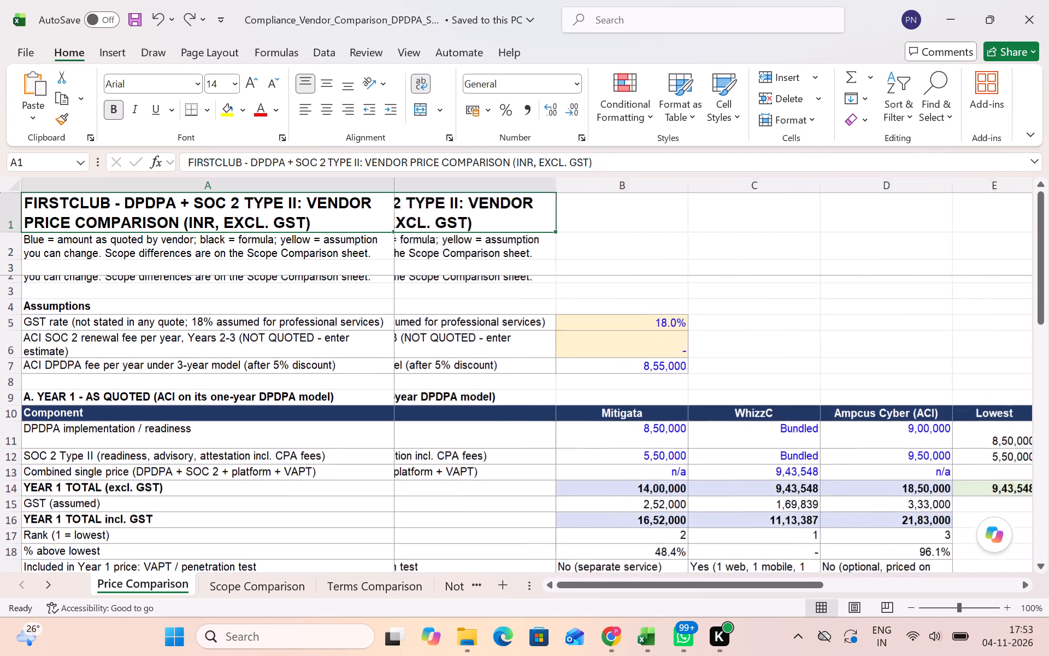
{"action": "scroll", "coordinate": [395, 277], "scroll_direction": "right", "scroll_amount": 6}
{"action": "scroll", "coordinate": [213, 355], "scroll_direction": "up", "scroll_amount": 3}
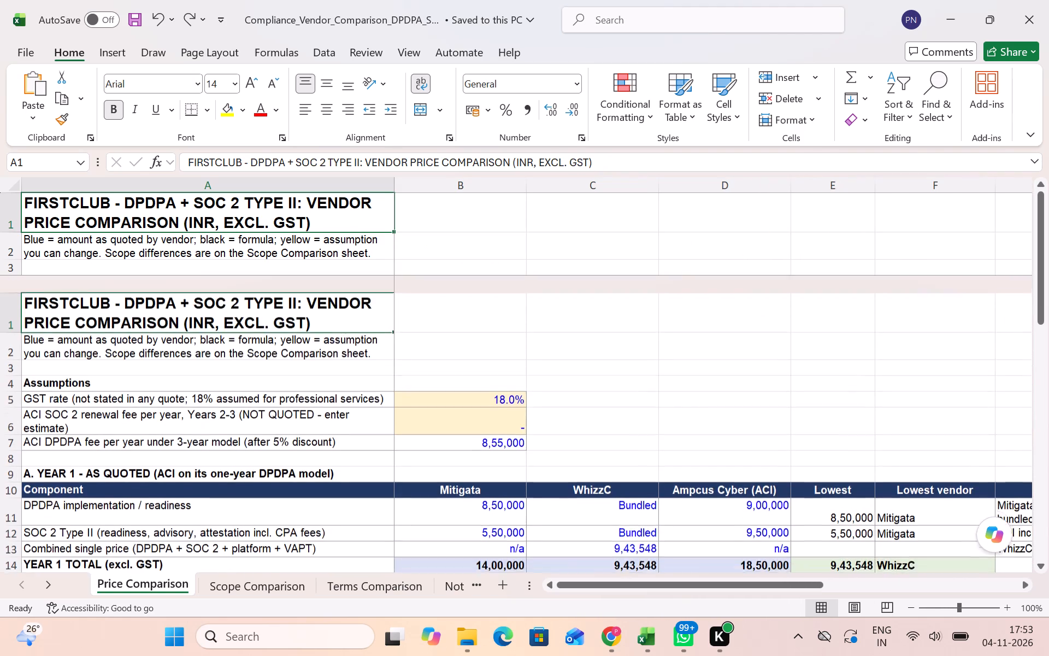
{"action": "scroll", "coordinate": [499, 345], "scroll_direction": "right", "scroll_amount": 6}
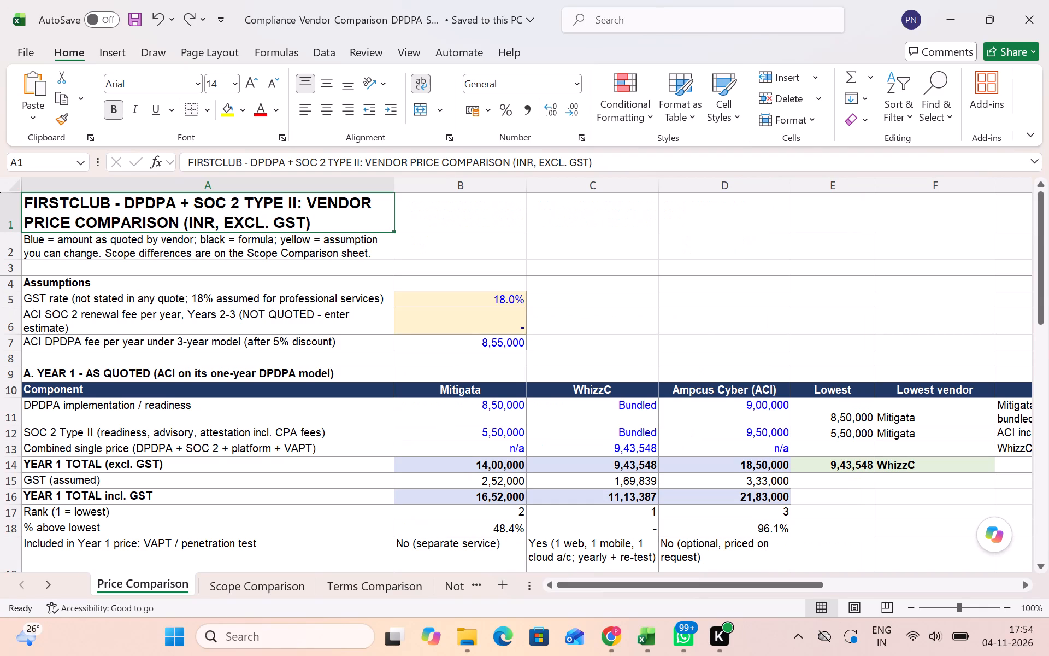
{"action": "scroll", "coordinate": [499, 345], "scroll_direction": "down", "scroll_amount": 1}
{"action": "scroll", "coordinate": [499, 345], "scroll_direction": "up", "scroll_amount": 1}
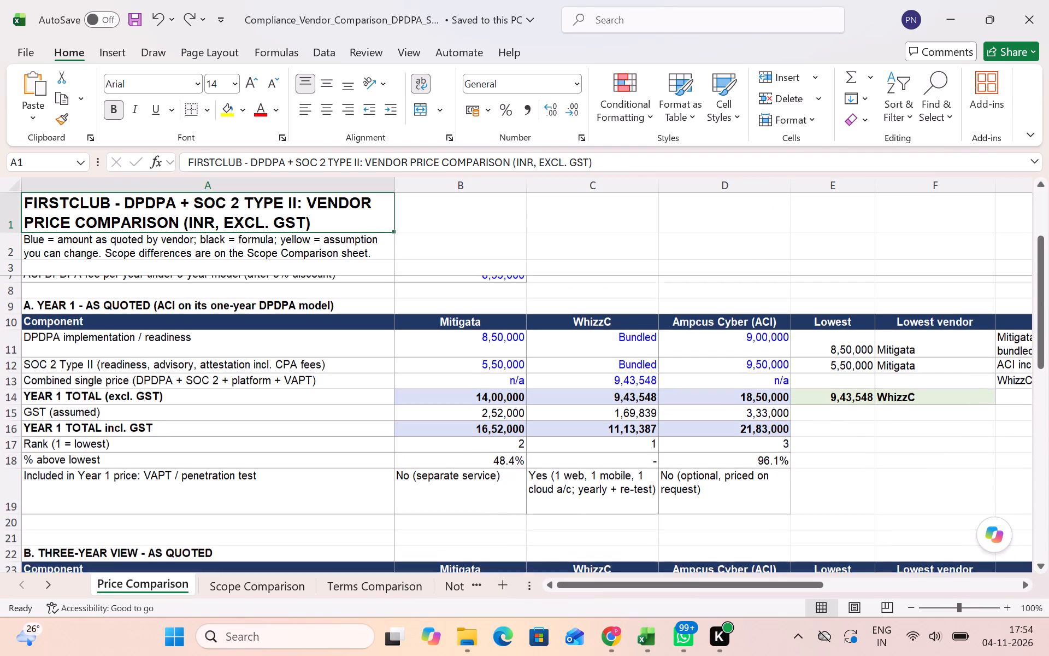
{"action": "scroll", "coordinate": [499, 345], "scroll_direction": "up", "scroll_amount": 1}
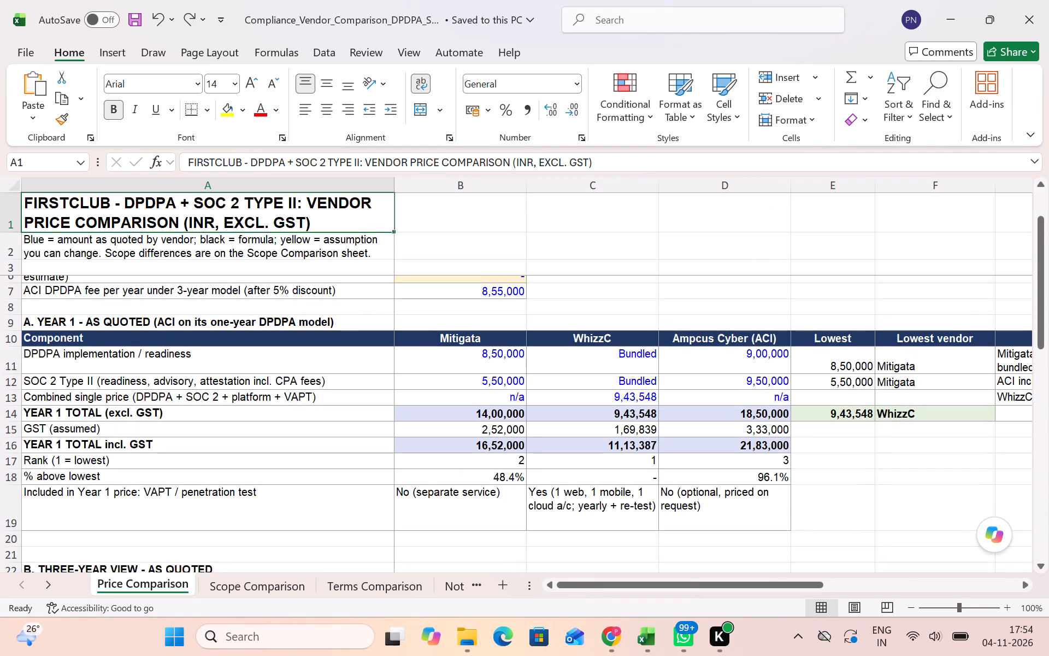
Review the Scope Comparison and Terms Comparison sheets, making room for all the sheet names to show.
{"action": "left_click", "coordinate": [267, 577]}
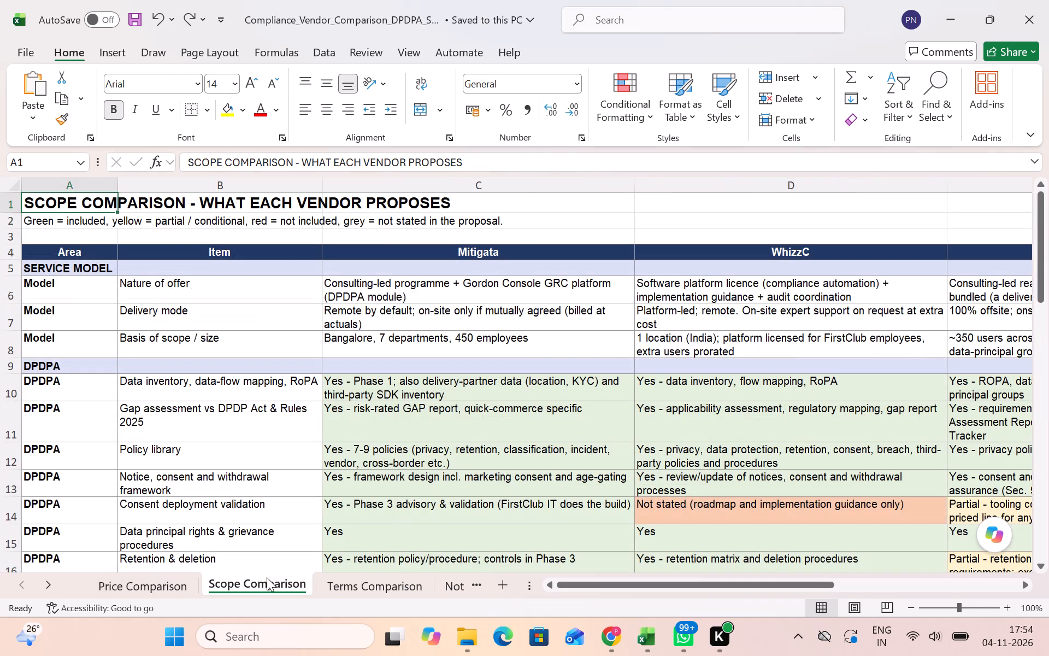
{"action": "scroll", "coordinate": [301, 440], "scroll_direction": "down", "scroll_amount": 8}
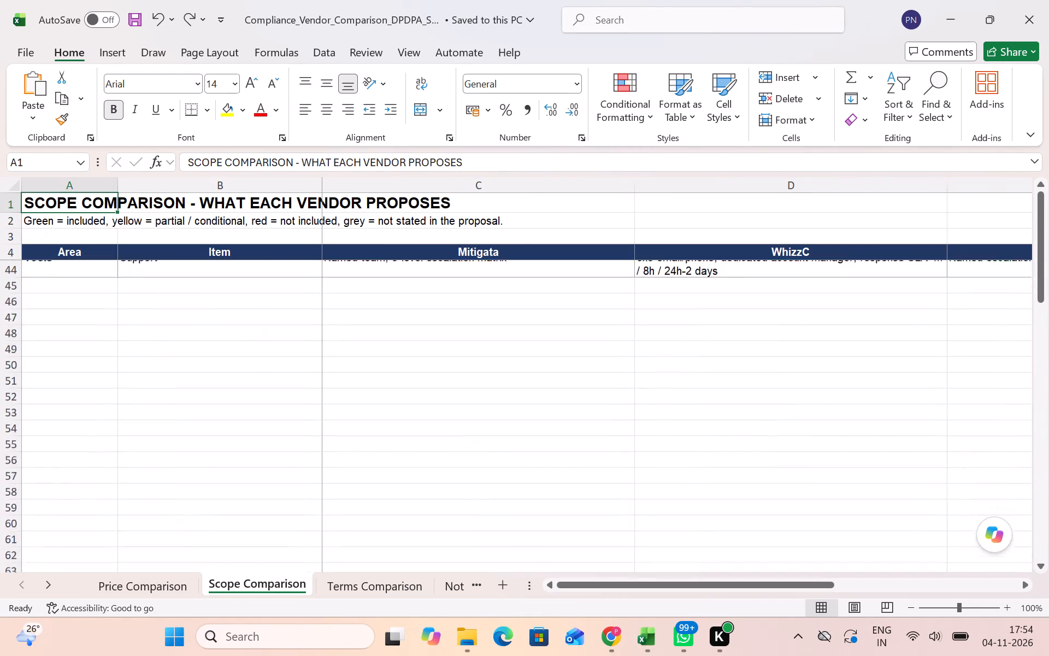
{"action": "scroll", "coordinate": [301, 440], "scroll_direction": "up", "scroll_amount": 9}
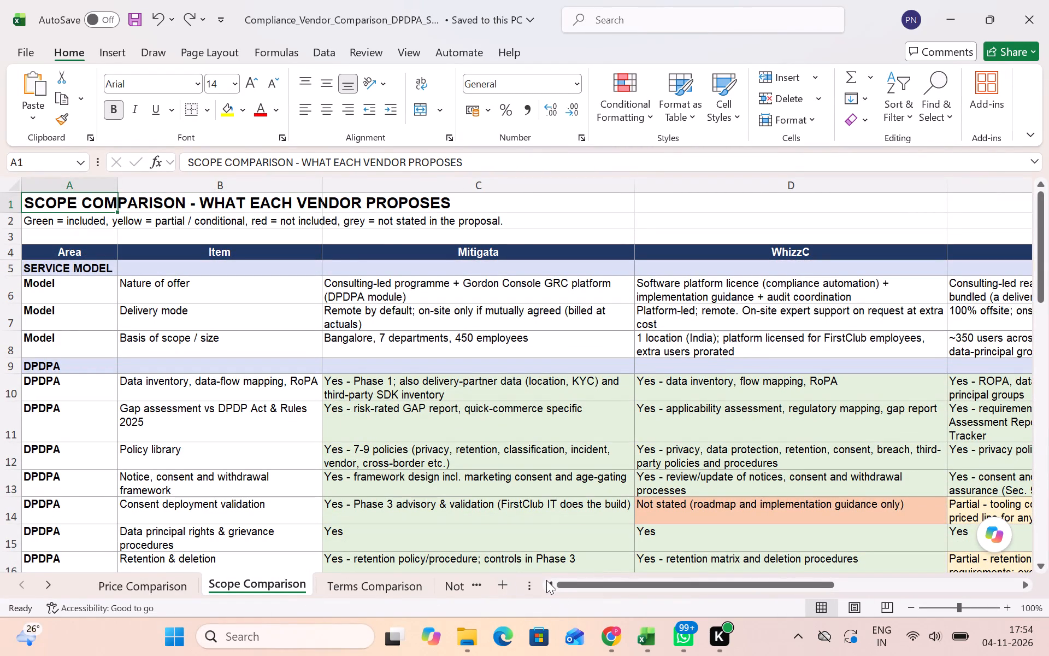
{"action": "left_click_drag", "start_coordinate": [539, 583], "coordinate": [832, 570]}
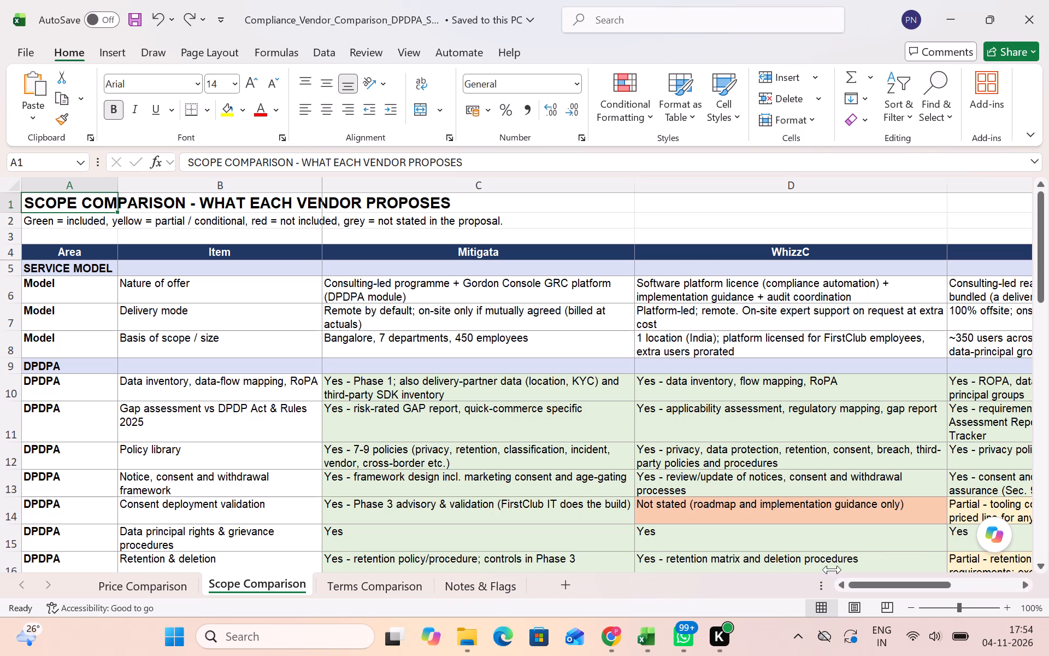
{"action": "left_click_drag", "start_coordinate": [832, 570], "coordinate": [671, 603]}
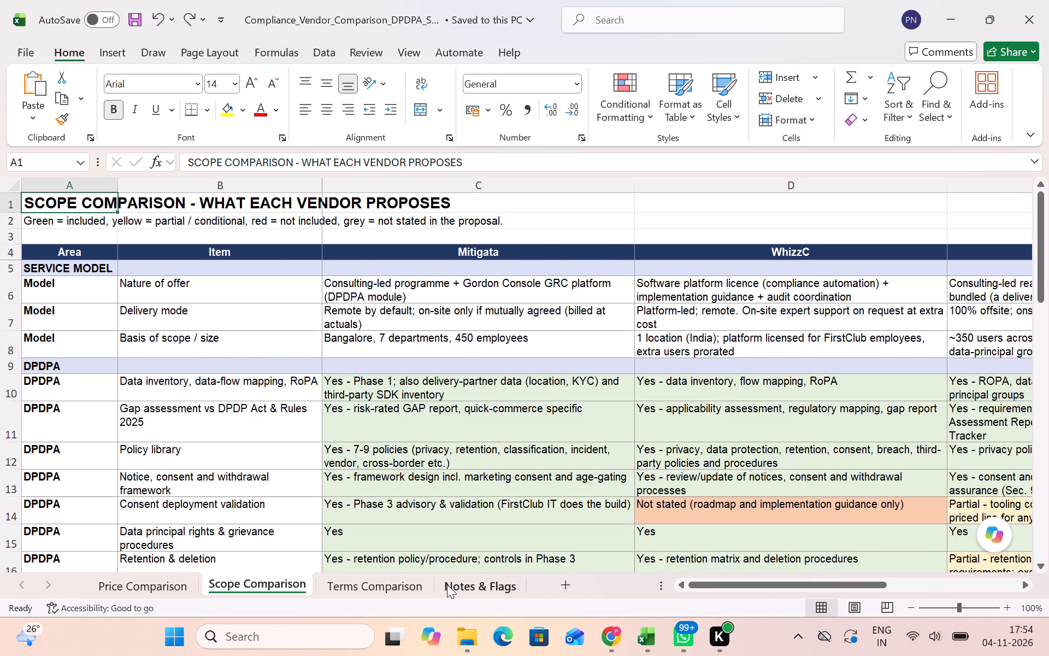
{"action": "left_click", "coordinate": [447, 584]}
{"action": "left_click", "coordinate": [391, 585]}
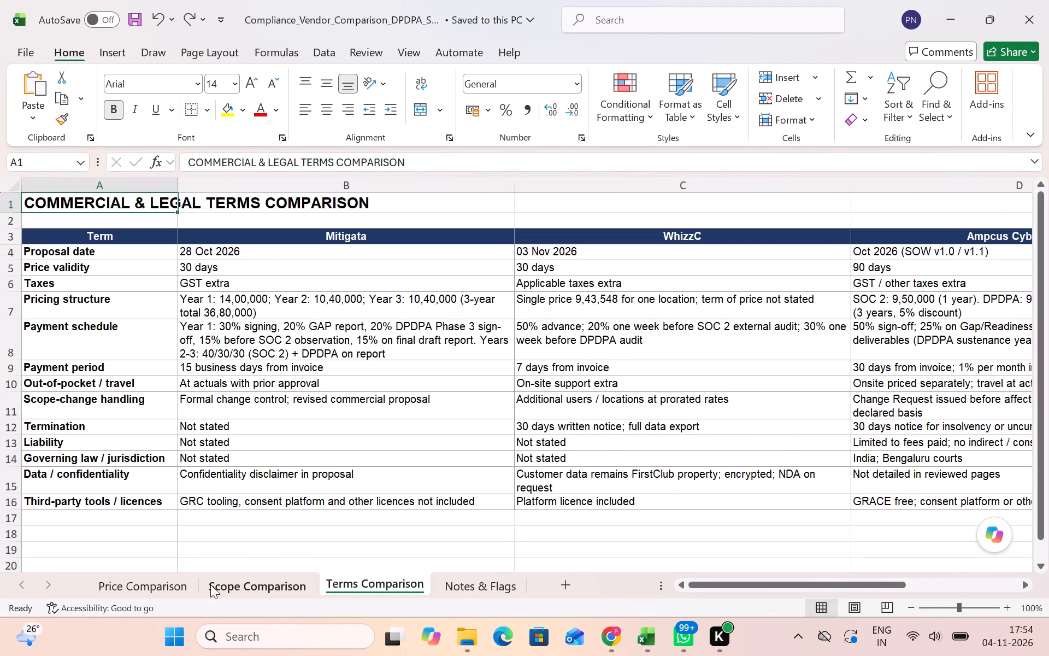
Return to the Price Comparison sheet and examine the Year 1 fees, totals, GST and ranking for Mitigata, WhizzC and Ampcus Cyber (ACI).
{"action": "left_click", "coordinate": [176, 575]}
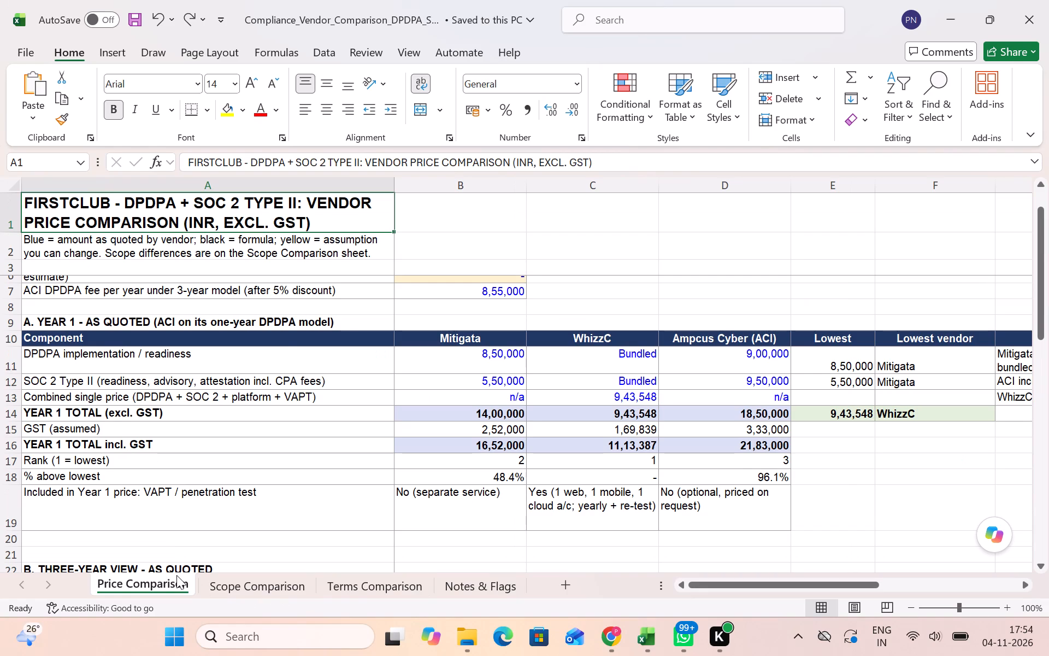
{"action": "scroll", "coordinate": [176, 575], "scroll_direction": "up", "scroll_amount": 10}
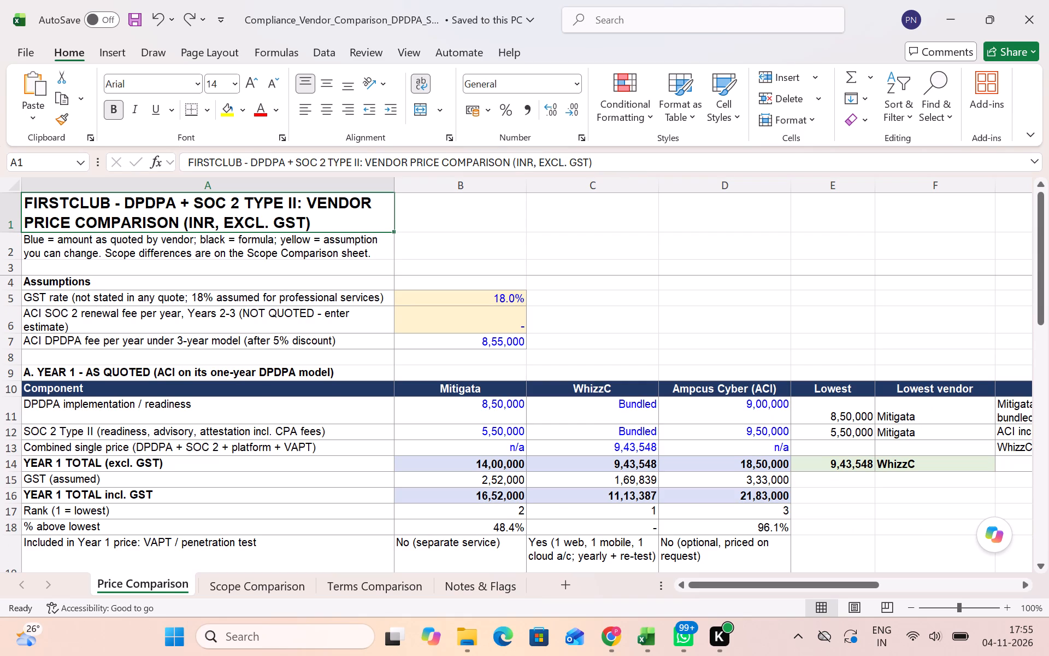
{"action": "left_click", "coordinate": [330, 349]}
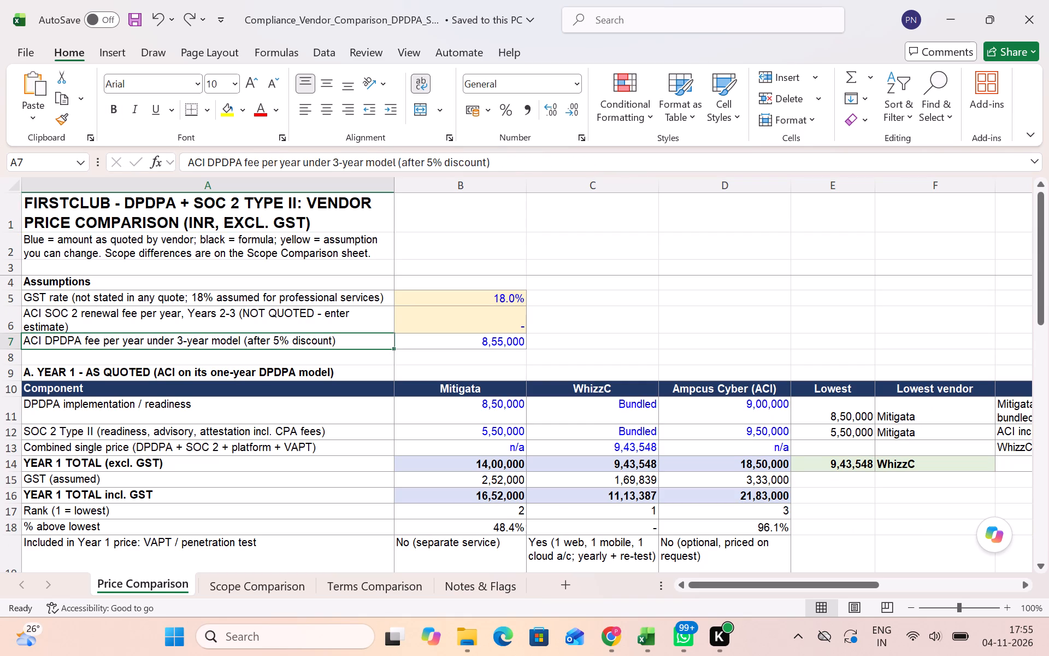
{"action": "left_click", "coordinate": [462, 413]}
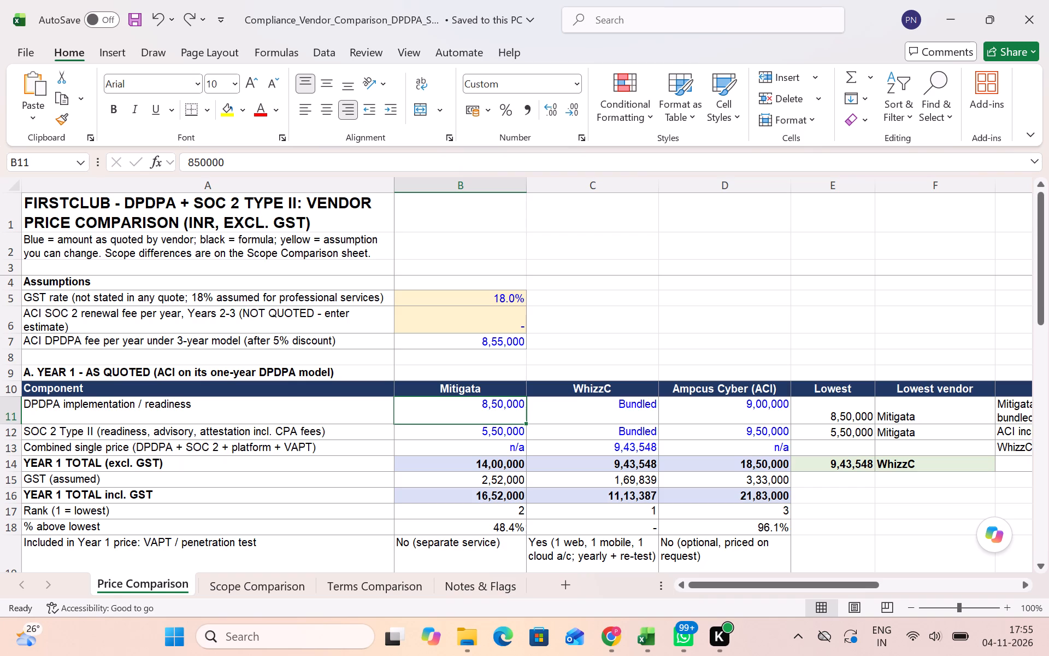
{"action": "key", "text": "Down"}
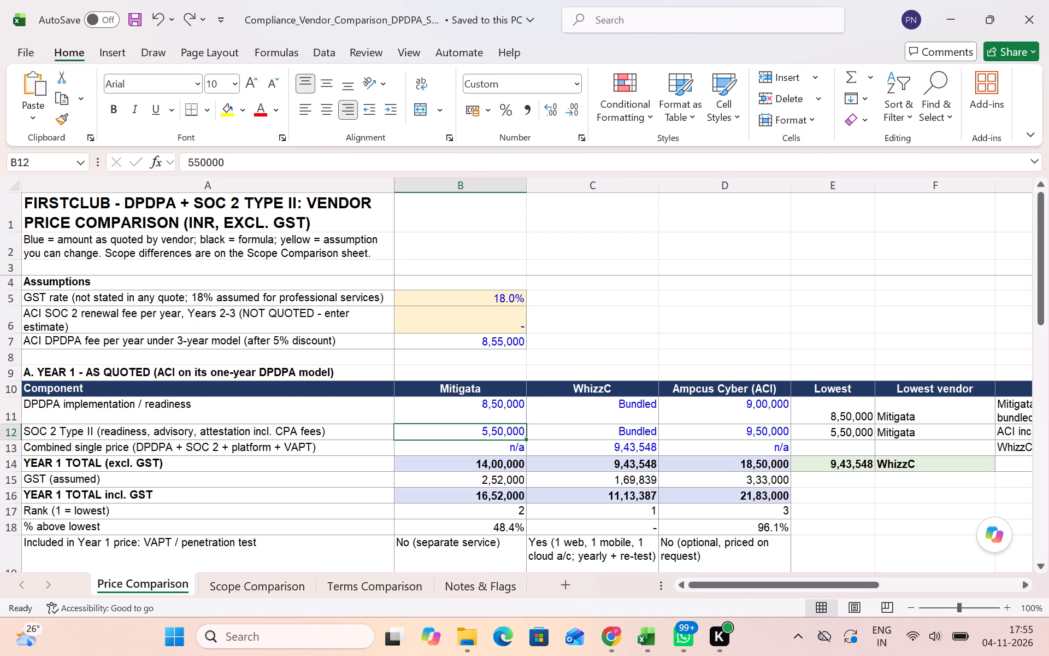
{"action": "key", "text": "Down"}
{"action": "key", "text": "Down"}
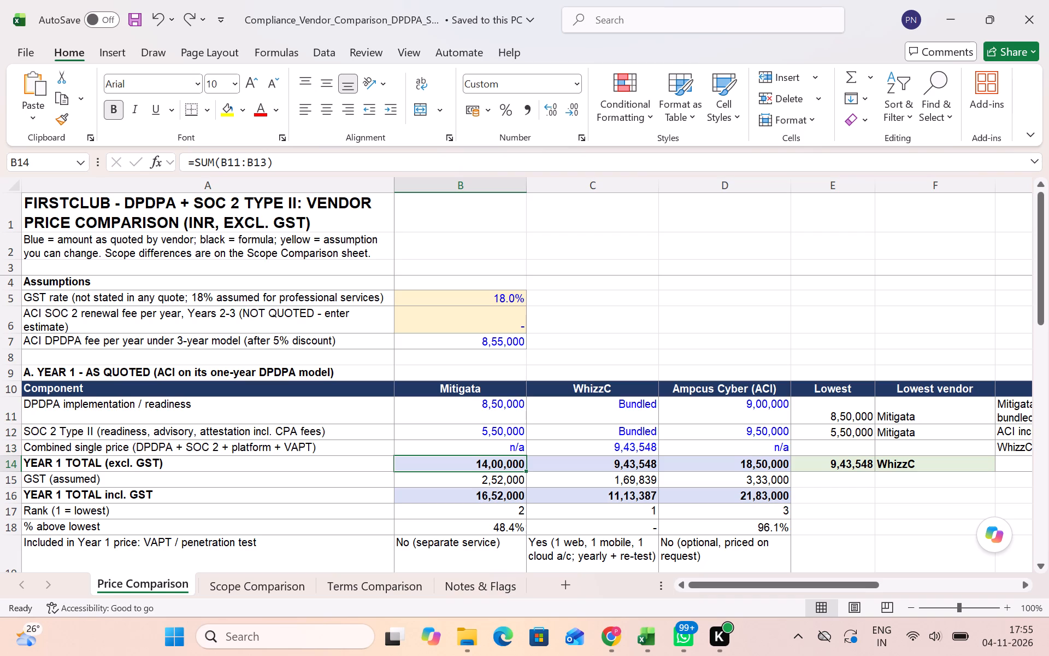
{"action": "key", "text": "Right"}
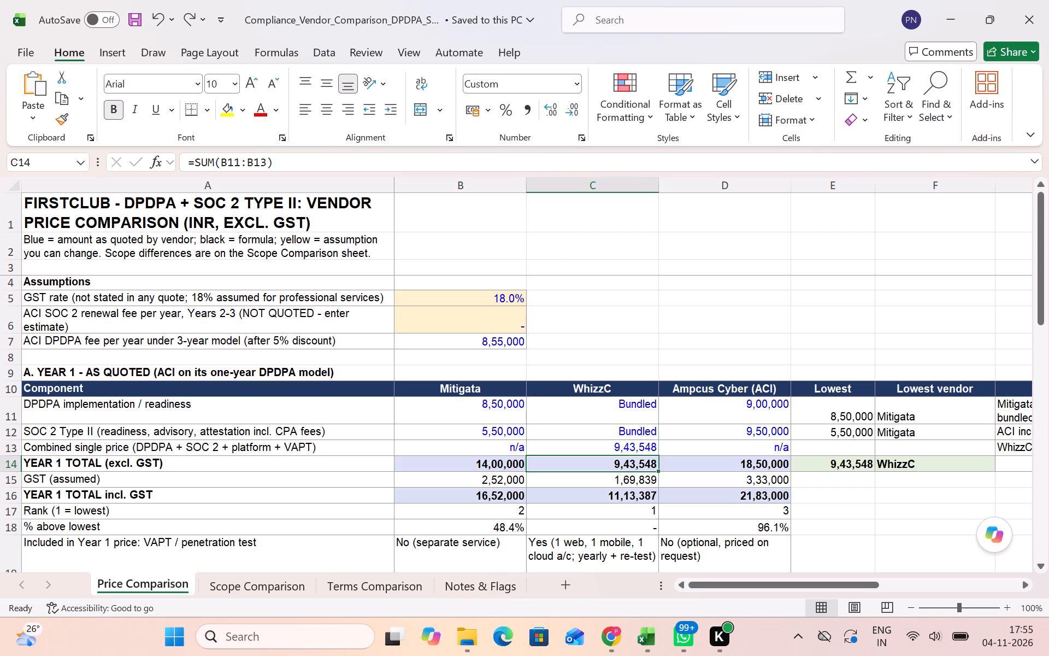
{"action": "key", "text": "Right"}
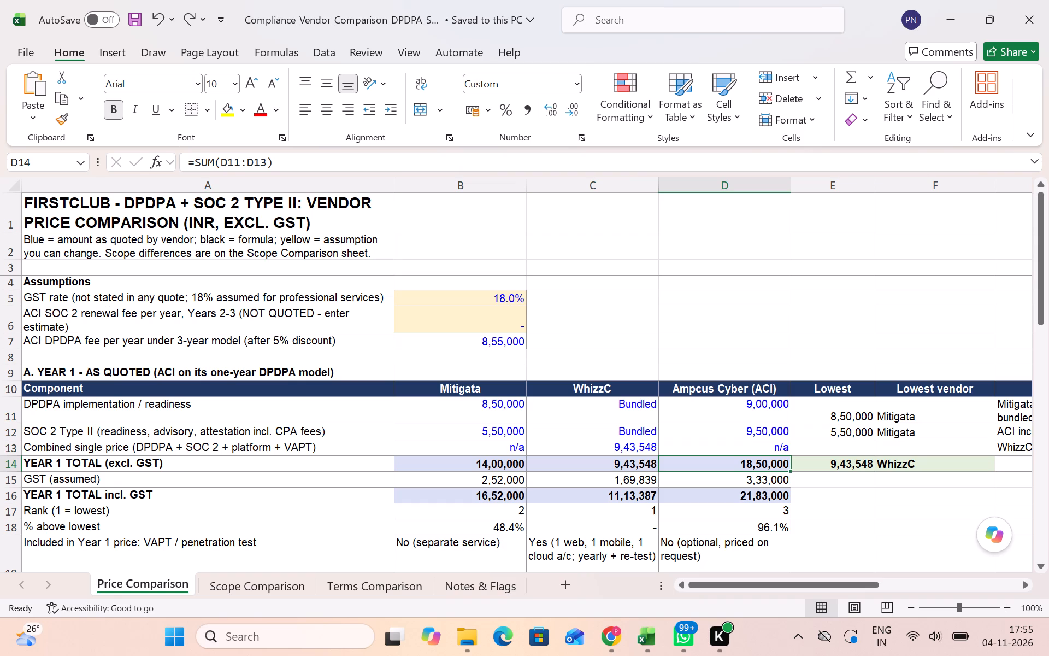
{"action": "left_click", "coordinate": [119, 412]}
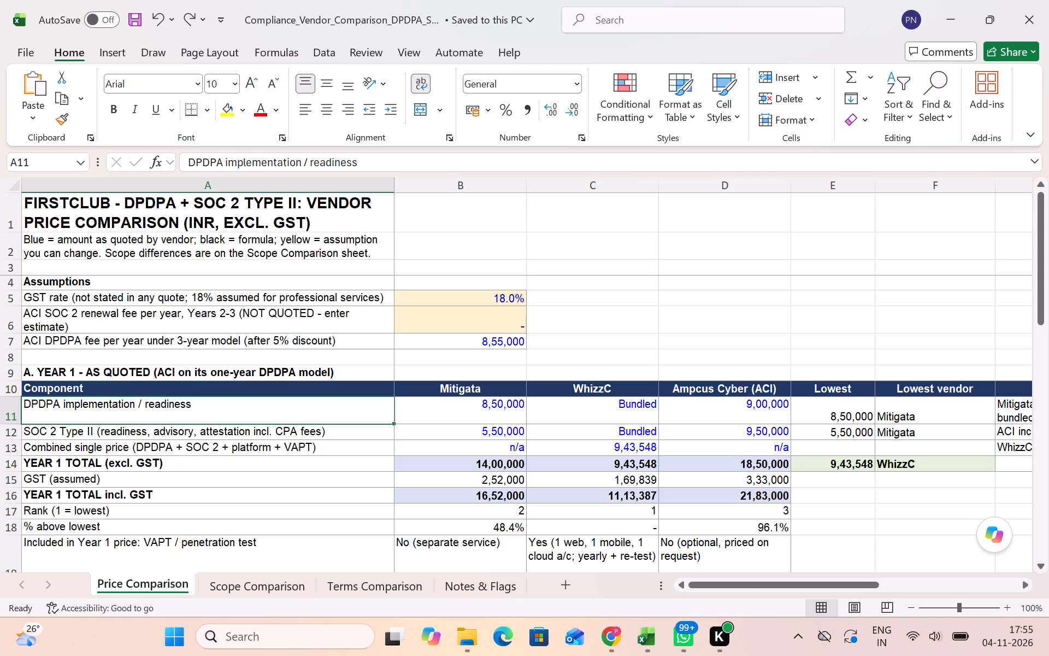
{"action": "left_click", "coordinate": [460, 415]}
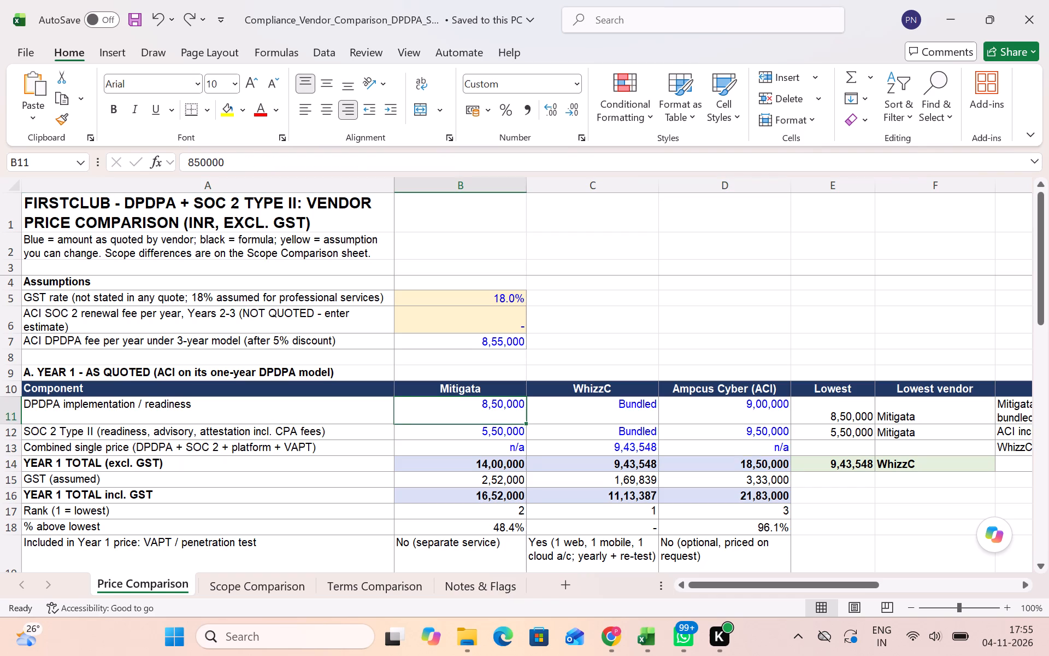
{"action": "left_click", "coordinate": [462, 436]}
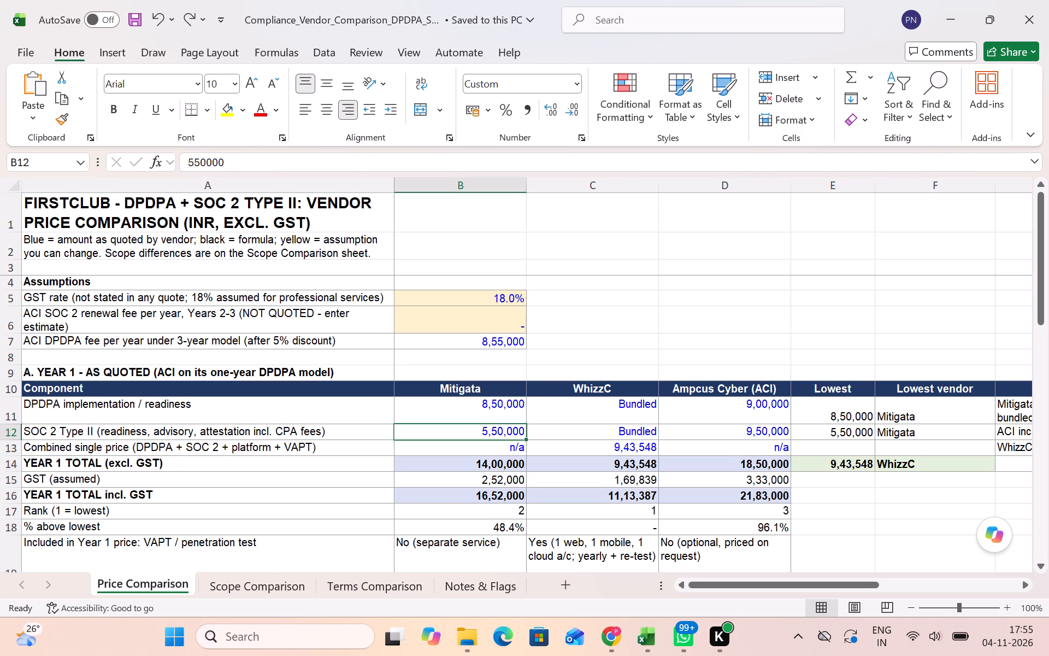
{"action": "left_click", "coordinate": [594, 467]}
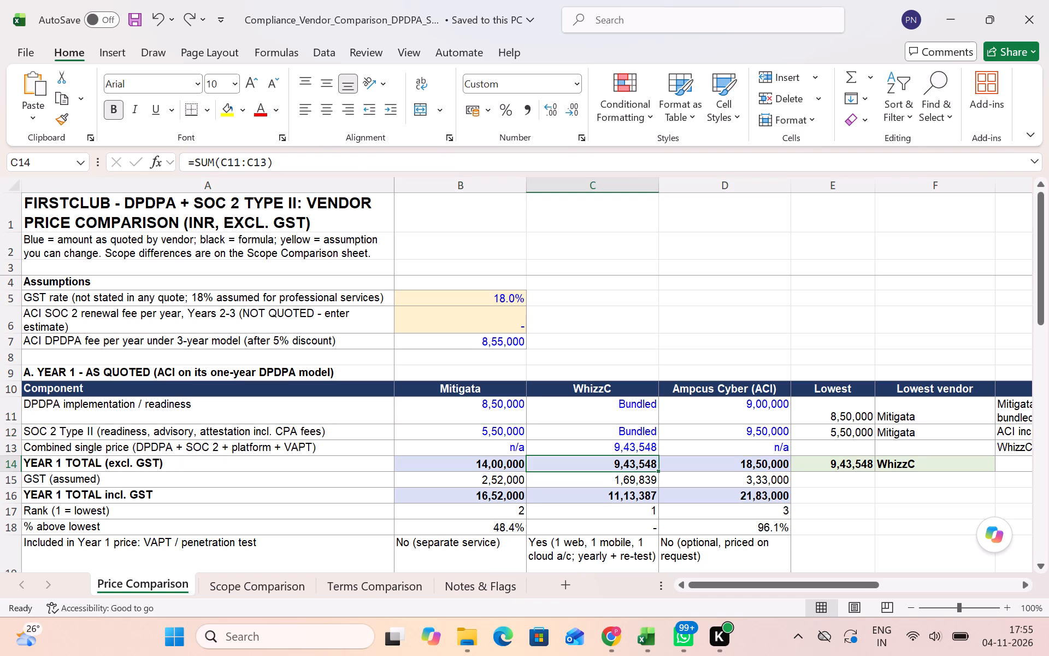
{"action": "key", "text": "Right"}
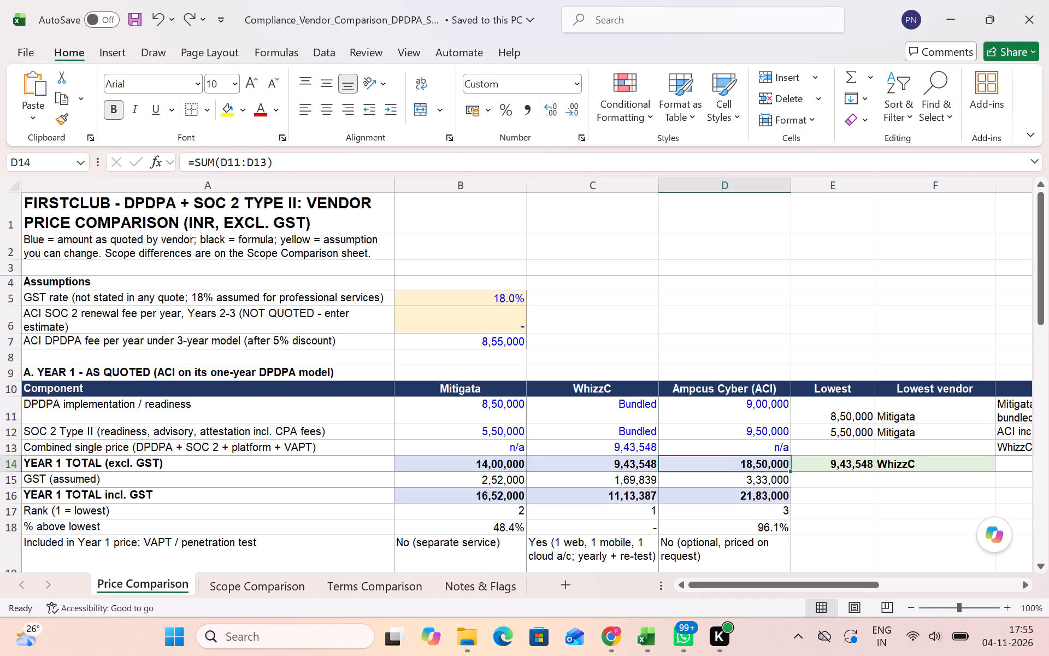
{"action": "key", "text": "Down"}
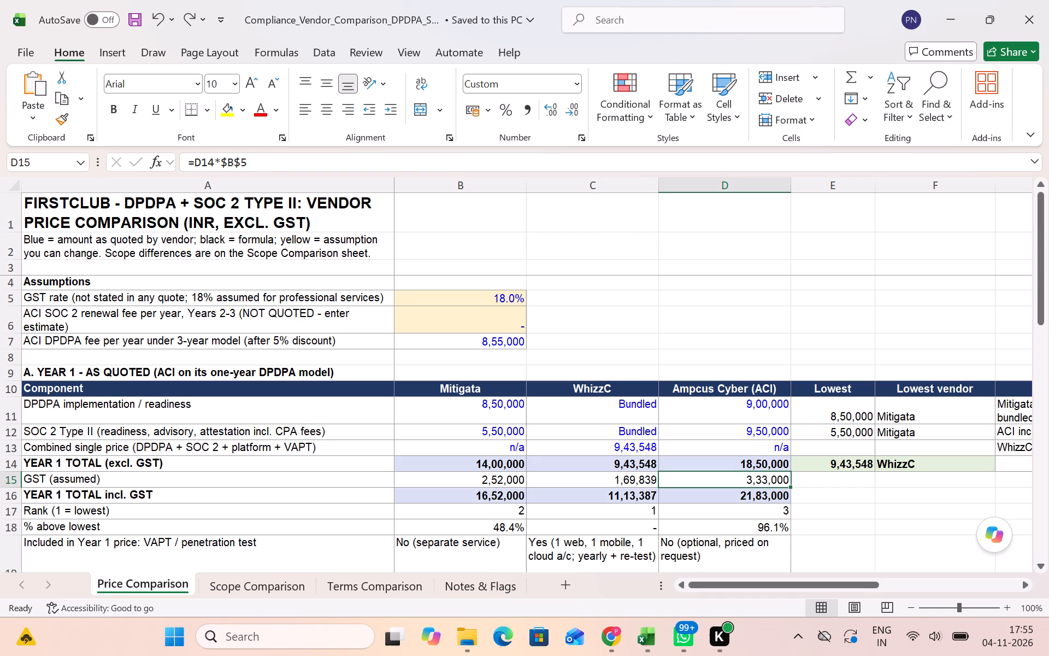
{"action": "key", "text": "Down"}
{"action": "key", "text": "Down"}
{"action": "key", "text": "Down"}
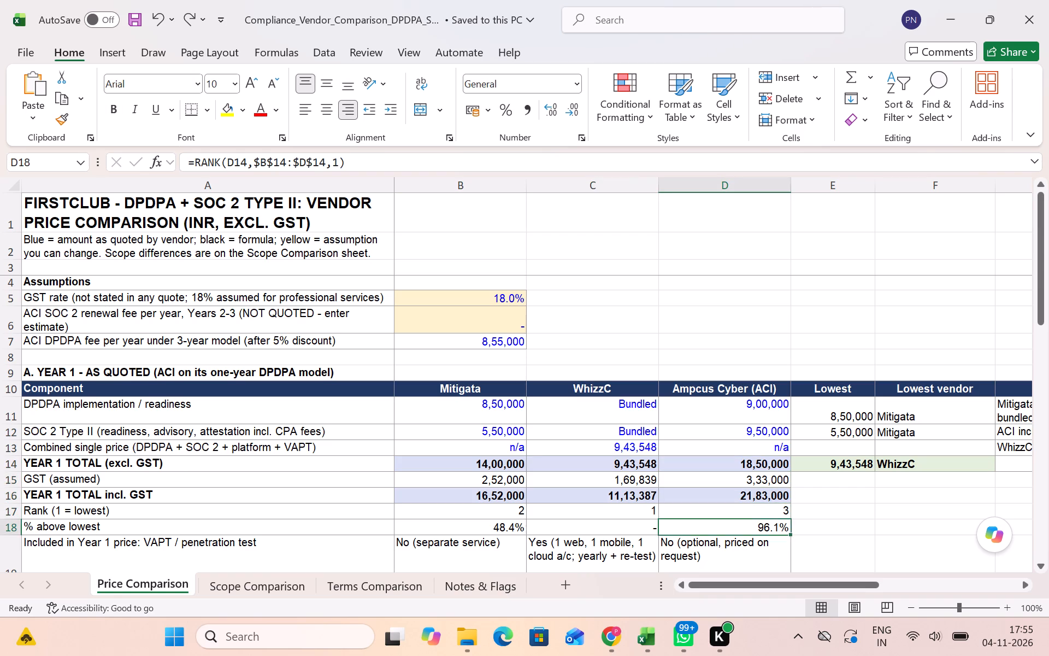
Examine the three-year view and the ACI vs Mitigata break-even check on the Price Comparison sheet.
{"action": "key", "text": "Down"}
{"action": "key", "text": "Down"}
{"action": "key", "text": "Down"}
{"action": "key", "text": "Down"}
{"action": "key", "text": "Down"}
{"action": "key", "text": "Down"}
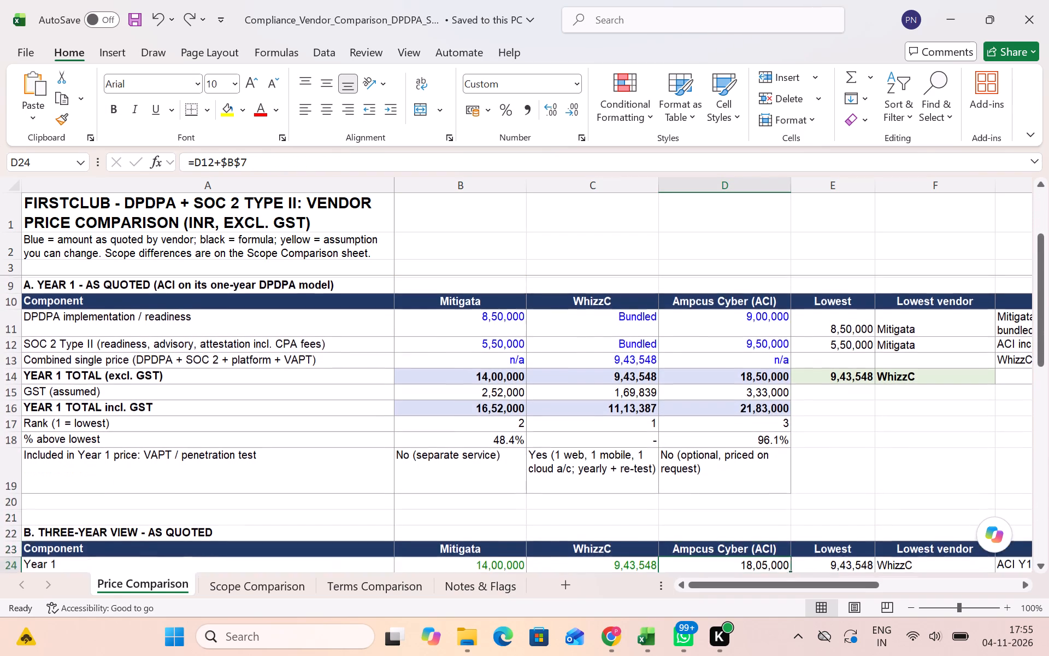
{"action": "key", "text": "Down"}
{"action": "key", "text": "Down"}
{"action": "key", "text": "Down"}
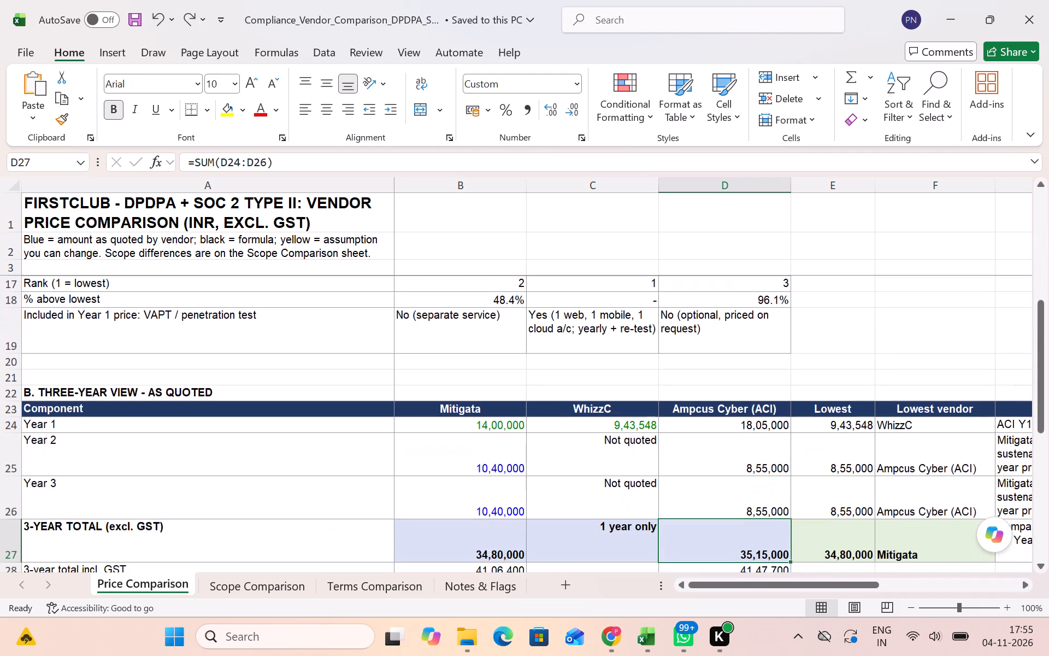
{"action": "key", "text": "Down"}
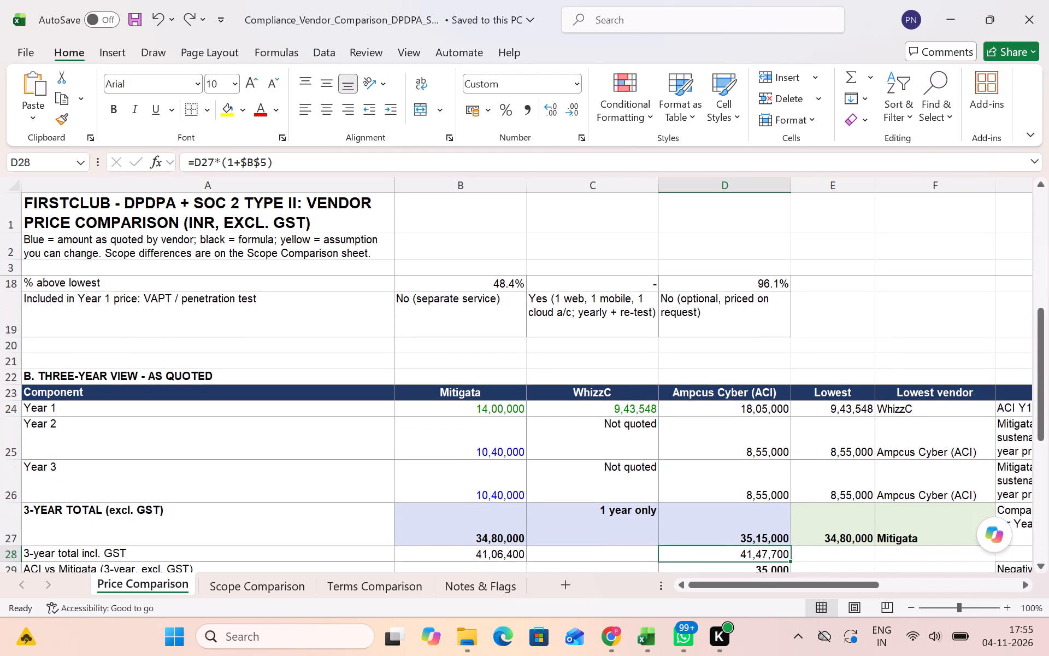
{"action": "key", "text": "Down"}
{"action": "key", "text": "Down"}
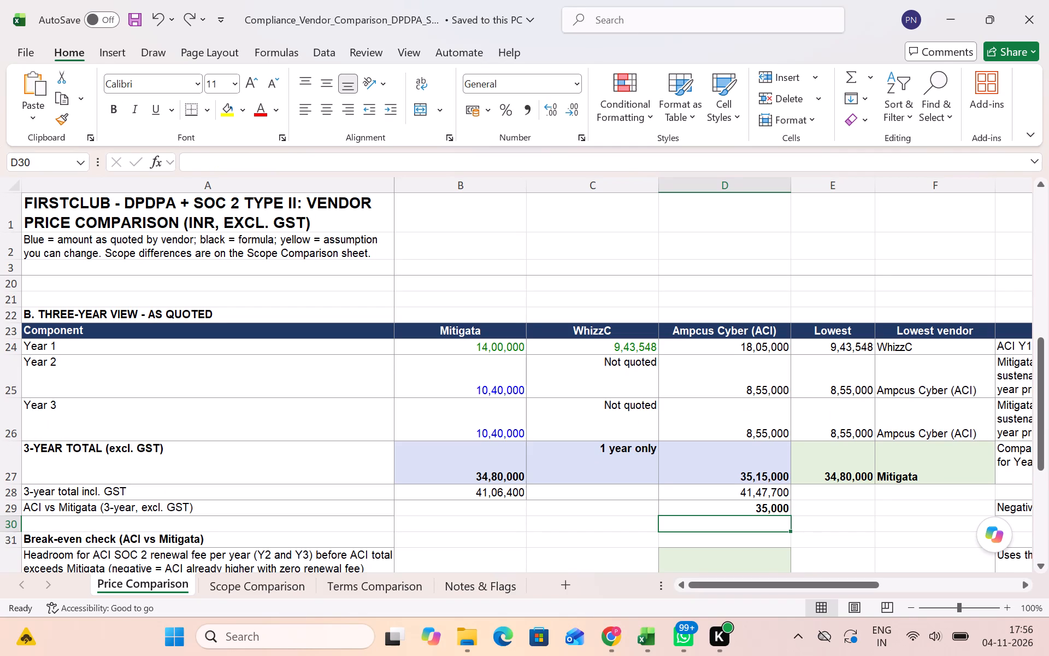
{"action": "scroll", "coordinate": [594, 467], "scroll_direction": "down", "scroll_amount": 1}
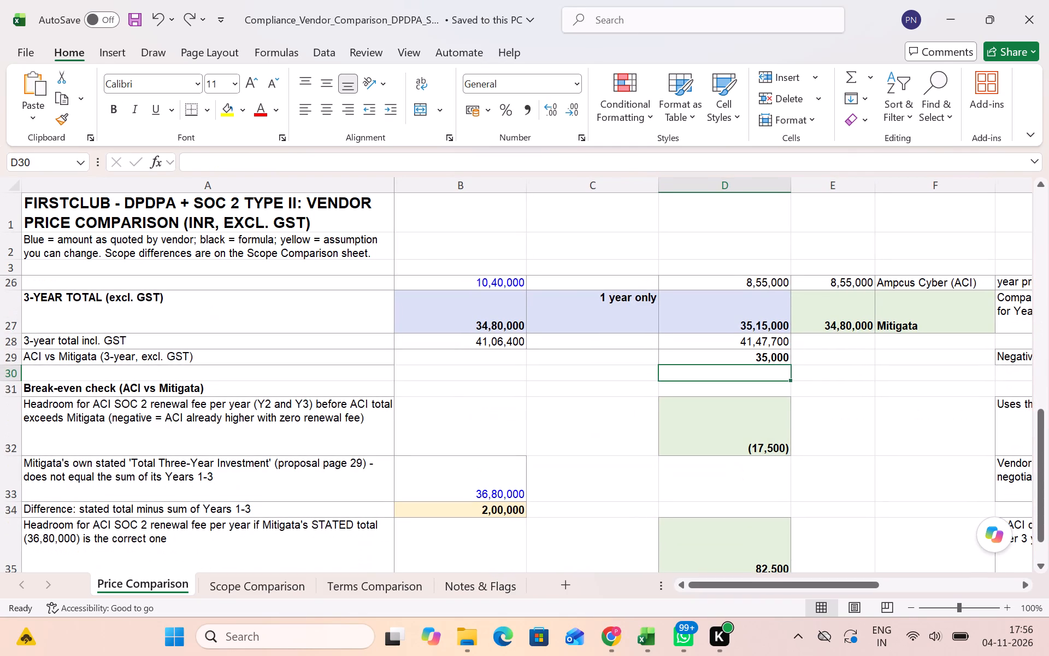
{"action": "scroll", "coordinate": [594, 467], "scroll_direction": "down", "scroll_amount": 1}
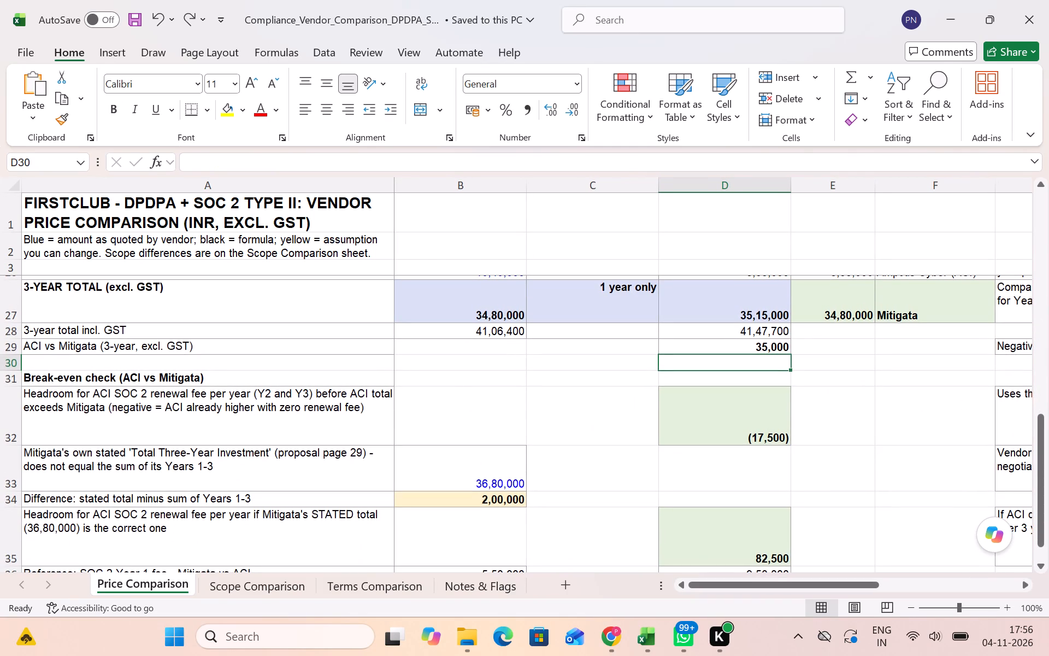
Read the rest of the break-even check on the Price Comparison sheet, down to the SOC 2 Year 1 fee reference row.
{"action": "scroll", "coordinate": [594, 467], "scroll_direction": "down", "scroll_amount": 1}
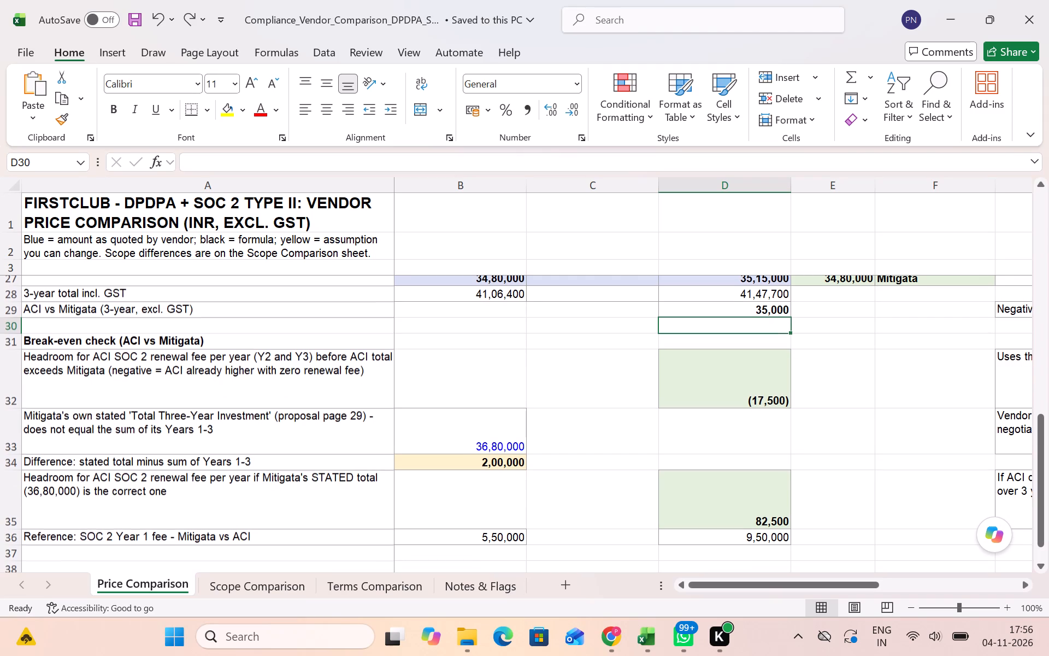
{"action": "scroll", "coordinate": [594, 467], "scroll_direction": "down", "scroll_amount": 1}
{"action": "scroll", "coordinate": [327, 546], "scroll_direction": "down", "scroll_amount": 1}
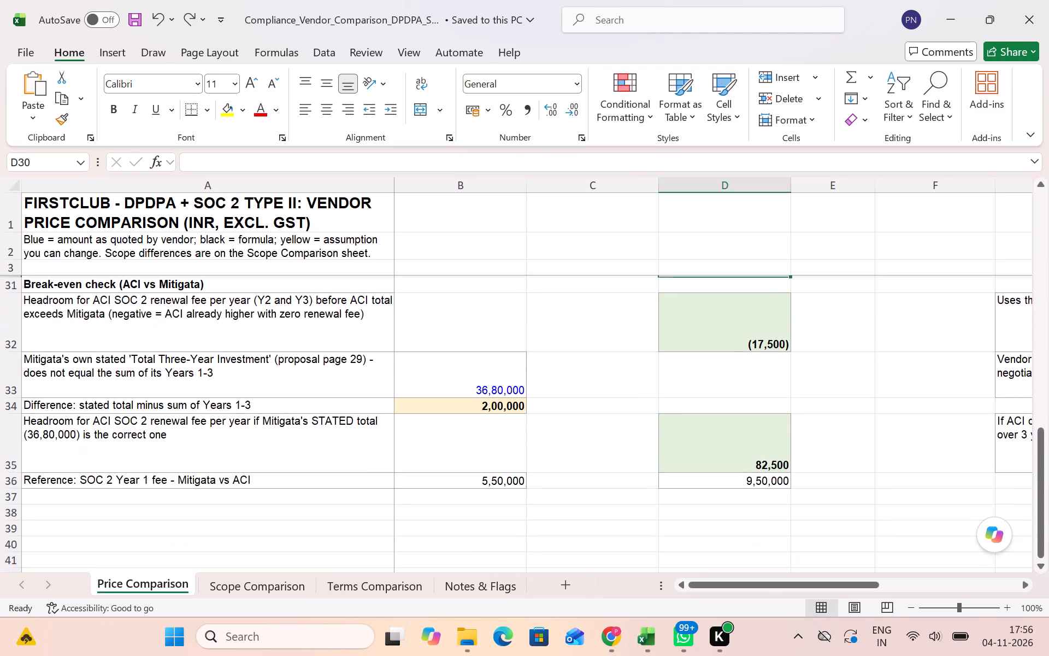
{"action": "scroll", "coordinate": [327, 546], "scroll_direction": "down", "scroll_amount": 1}
Skim the Scope Comparison sheet's service model and DPDPA rows across the Mitigata, WhizzC and Ampcus Cyber columns.
{"action": "left_click", "coordinate": [273, 584]}
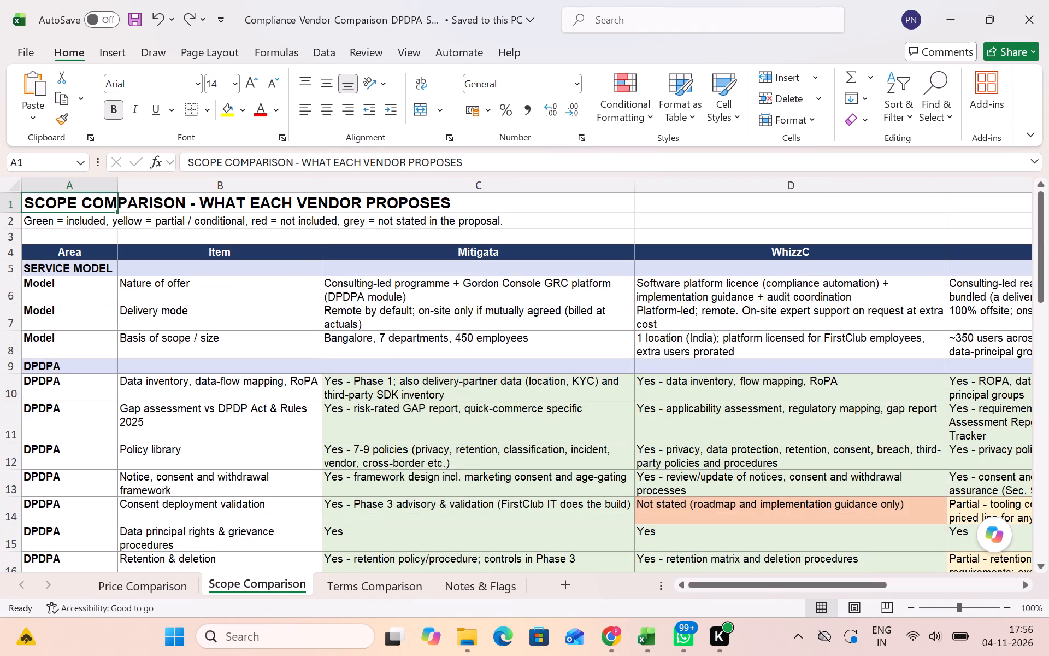
{"action": "scroll", "coordinate": [629, 430], "scroll_direction": "left", "scroll_amount": 1}
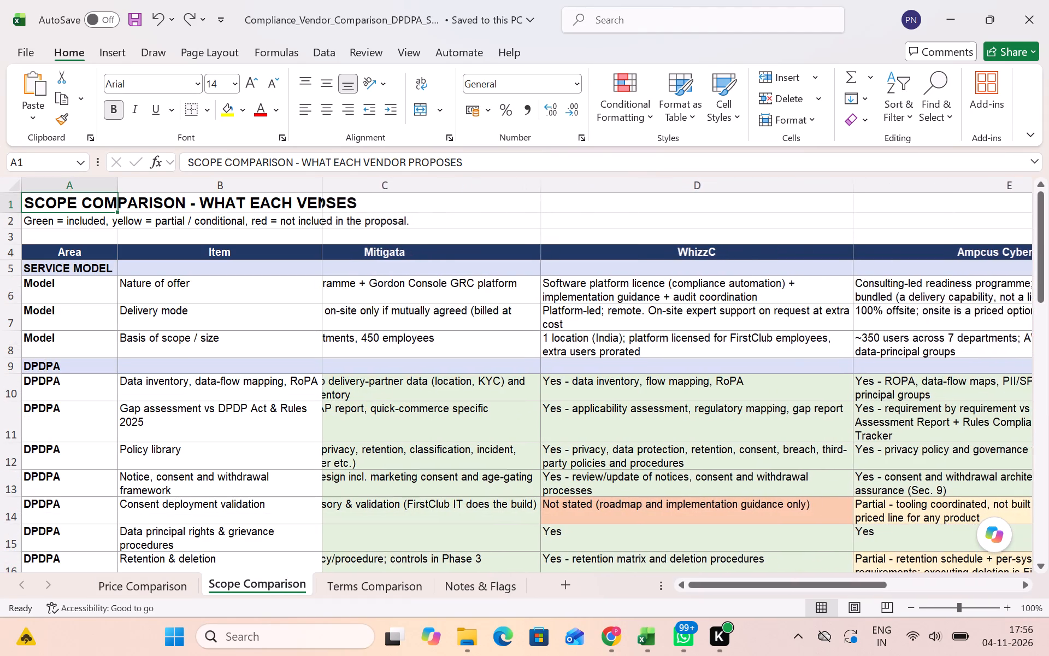
{"action": "scroll", "coordinate": [629, 430], "scroll_direction": "left", "scroll_amount": 1}
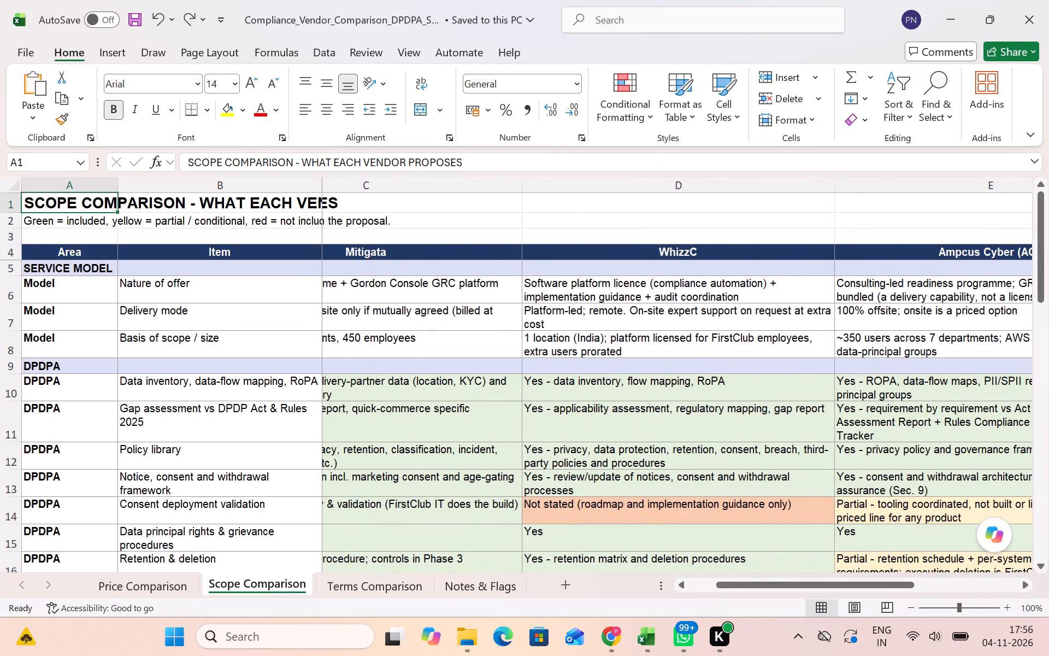
{"action": "left_click", "coordinate": [629, 430]}
{"action": "scroll", "coordinate": [629, 430], "scroll_direction": "right", "scroll_amount": 1}
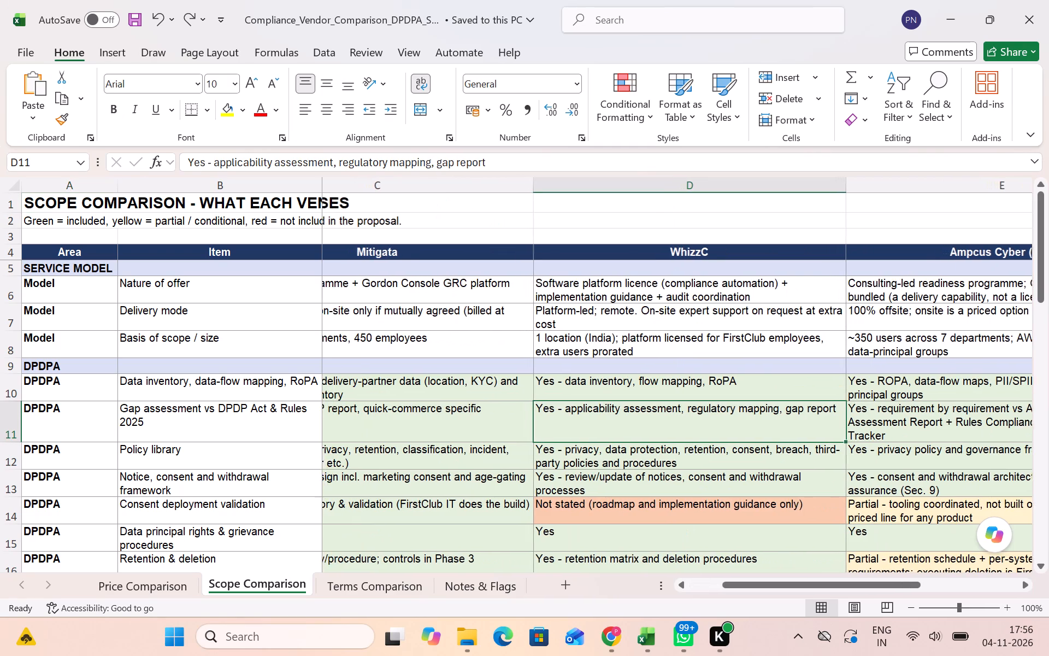
{"action": "scroll", "coordinate": [629, 430], "scroll_direction": "right", "scroll_amount": 1}
{"action": "scroll", "coordinate": [629, 430], "scroll_direction": "down", "scroll_amount": 2}
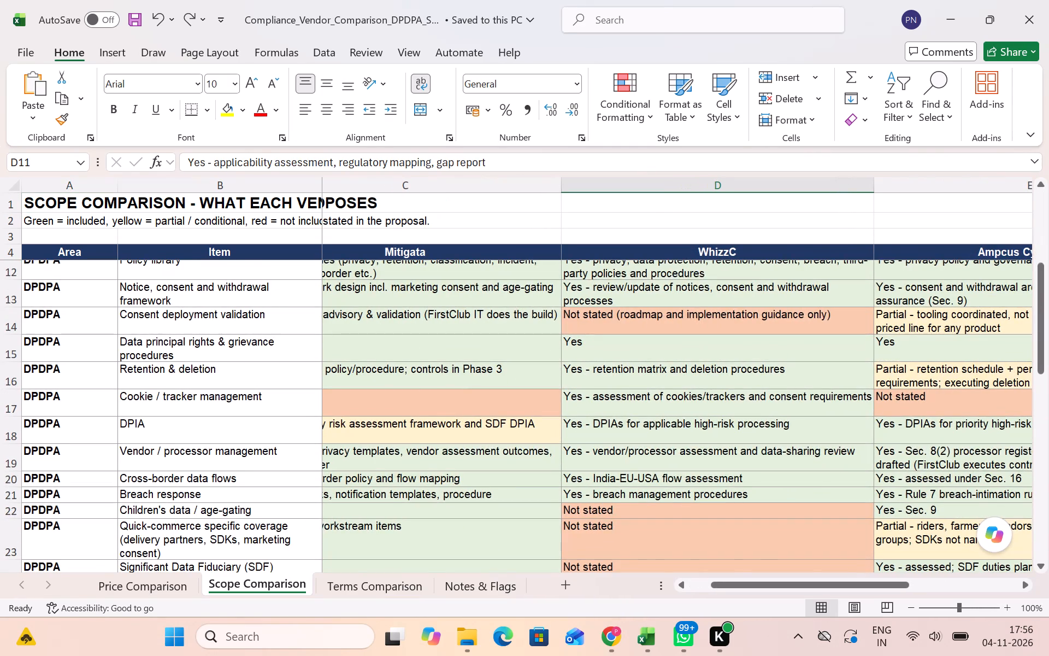
{"action": "scroll", "coordinate": [629, 430], "scroll_direction": "down", "scroll_amount": 2}
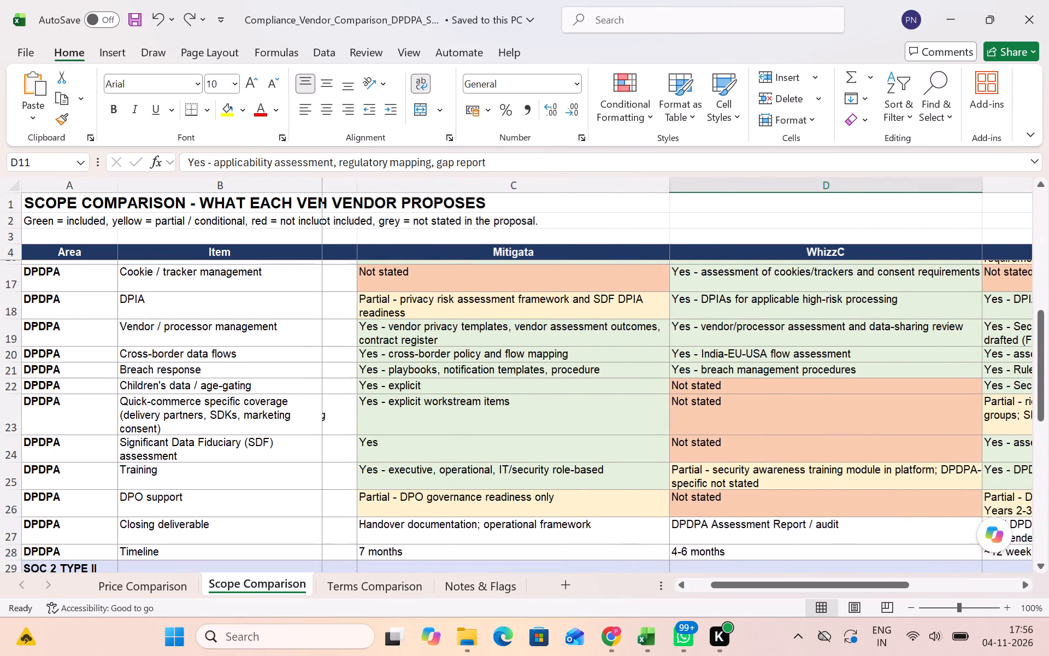
{"action": "scroll", "coordinate": [629, 430], "scroll_direction": "down", "scroll_amount": 1}
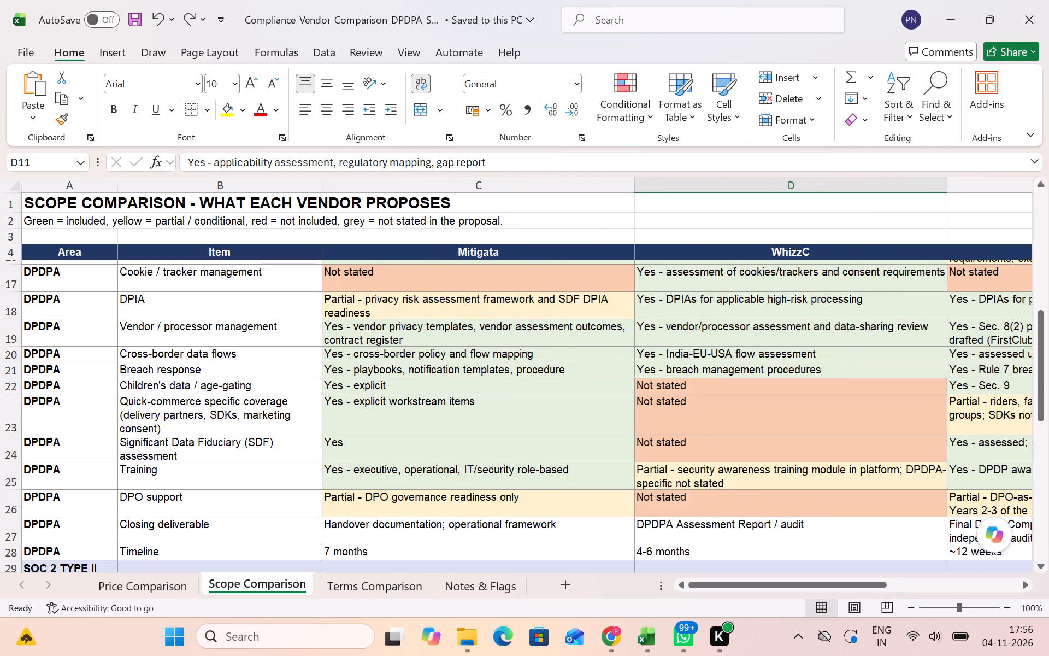
{"action": "scroll", "coordinate": [629, 430], "scroll_direction": "up", "scroll_amount": 5}
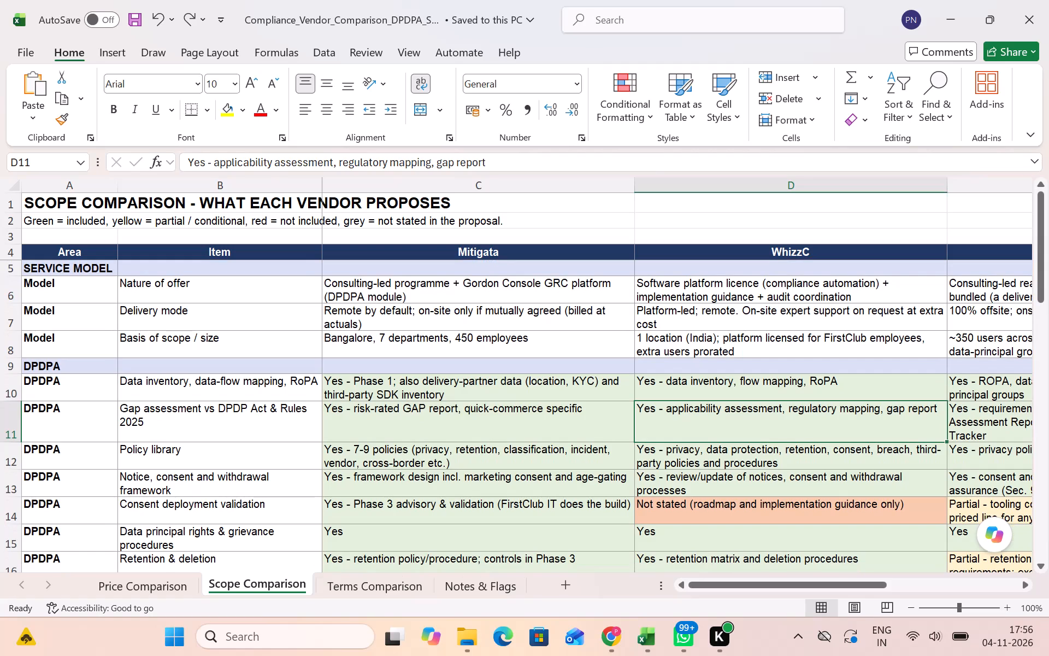
Examine the DPDPA scope items row by row for Mitigata and WhizzC, from data inventory and consent deployment validation to timeline.
{"action": "scroll", "coordinate": [633, 500], "scroll_direction": "down", "scroll_amount": 1}
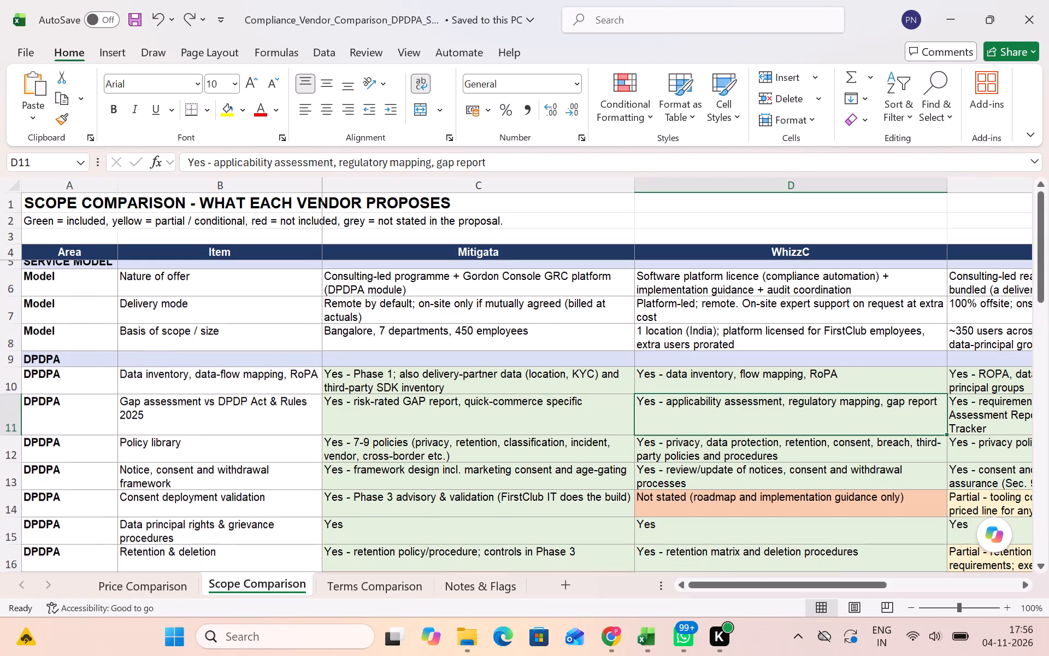
{"action": "scroll", "coordinate": [633, 500], "scroll_direction": "down", "scroll_amount": 1}
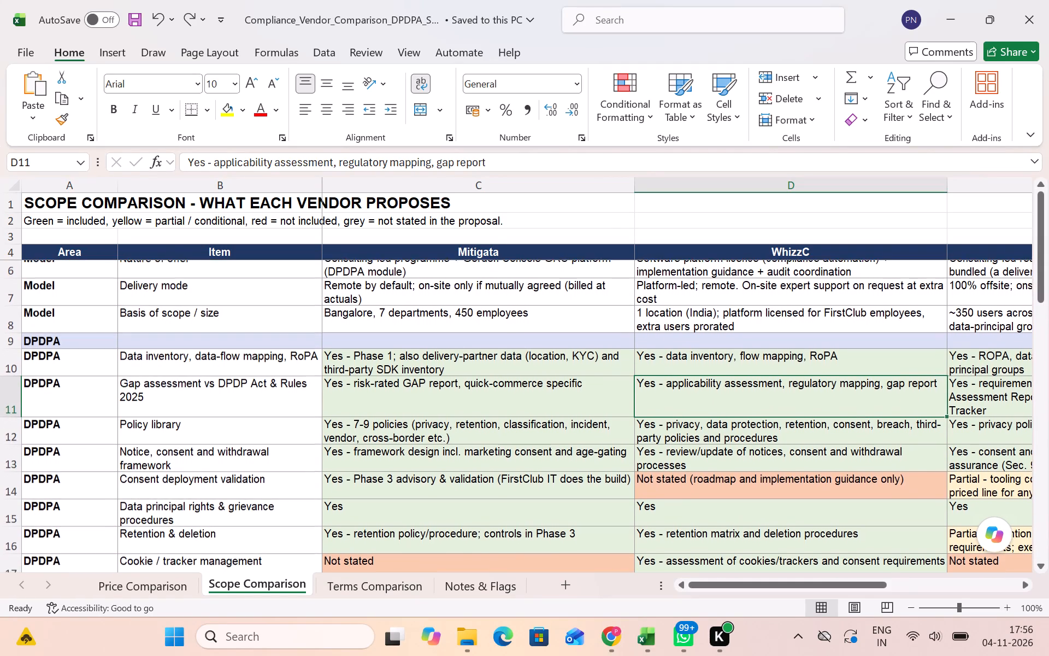
{"action": "scroll", "coordinate": [633, 500], "scroll_direction": "down", "scroll_amount": 1}
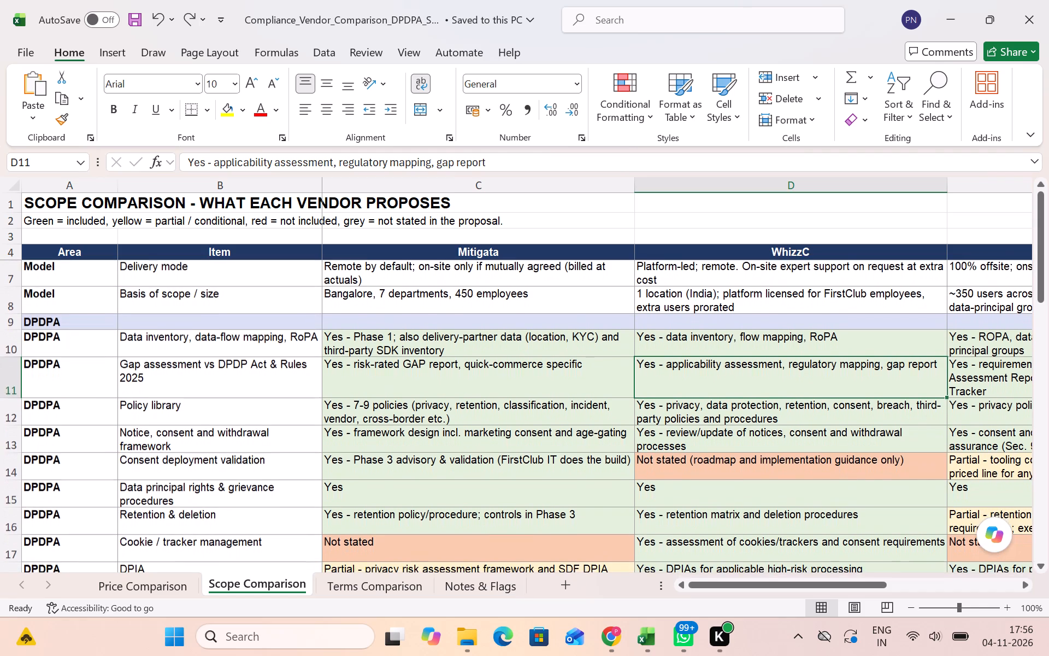
{"action": "scroll", "coordinate": [633, 500], "scroll_direction": "down", "scroll_amount": 2}
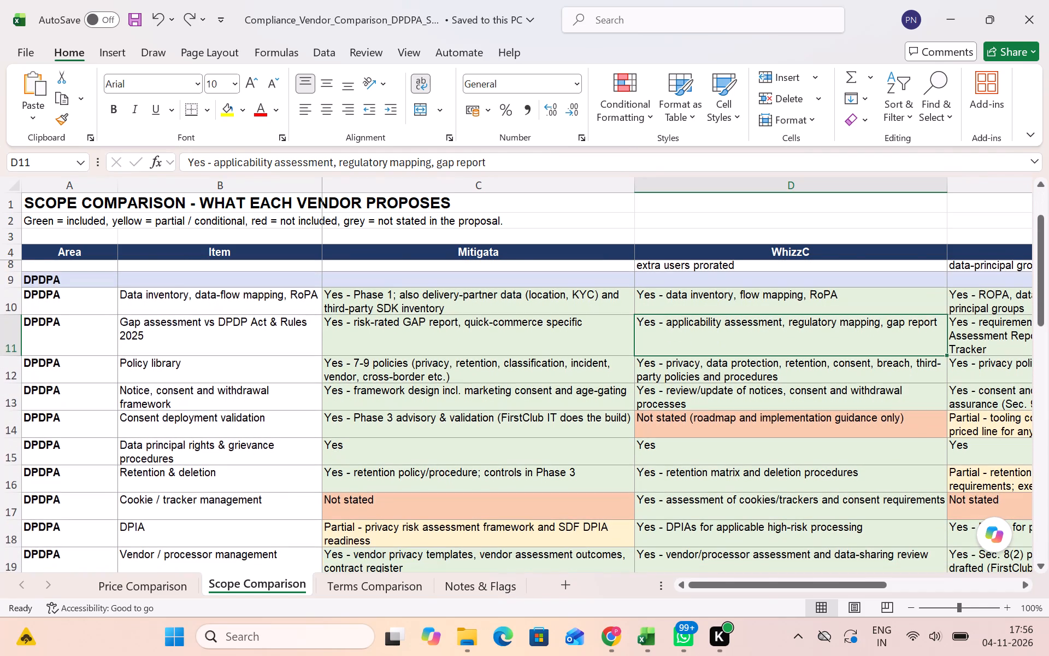
{"action": "scroll", "coordinate": [633, 500], "scroll_direction": "down", "scroll_amount": 1}
{"action": "left_click", "coordinate": [577, 425]}
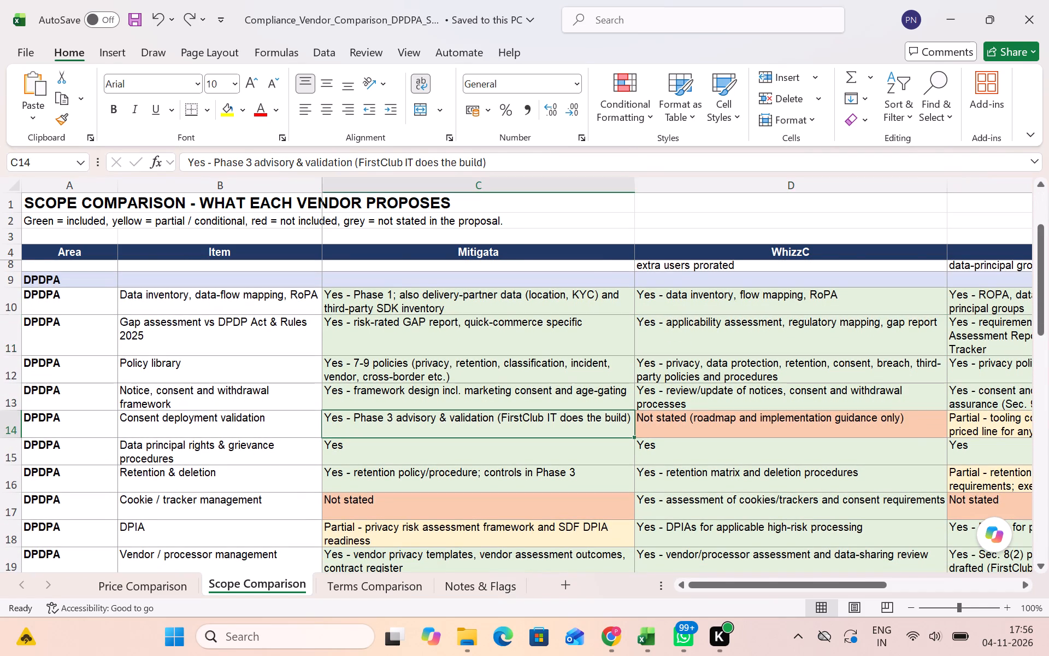
{"action": "left_click", "coordinate": [693, 434]}
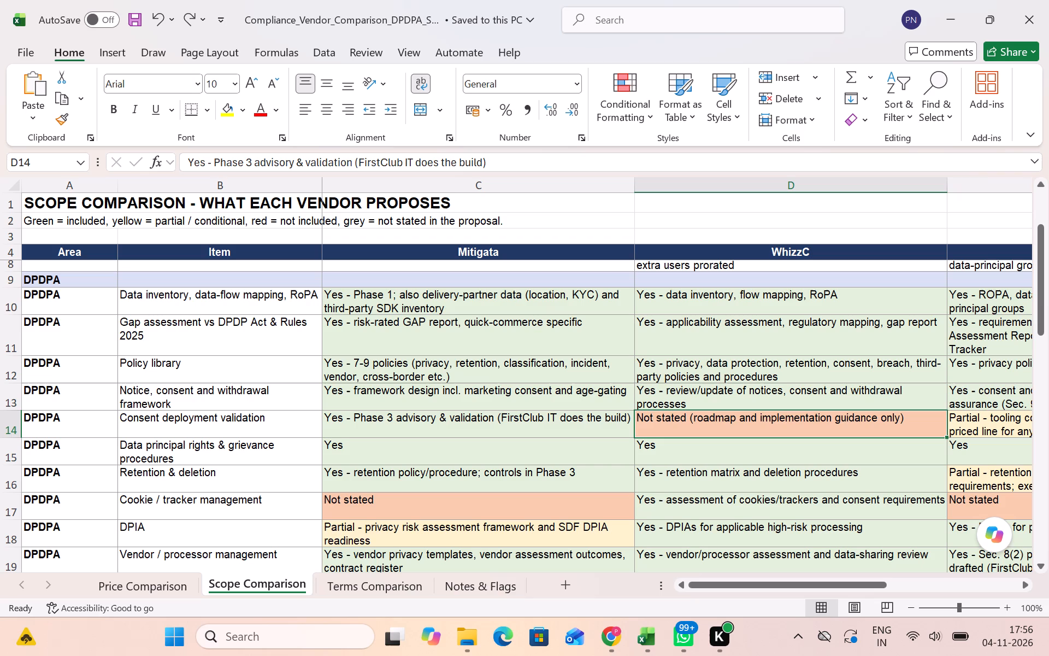
{"action": "scroll", "coordinate": [696, 424], "scroll_direction": "down", "scroll_amount": 1}
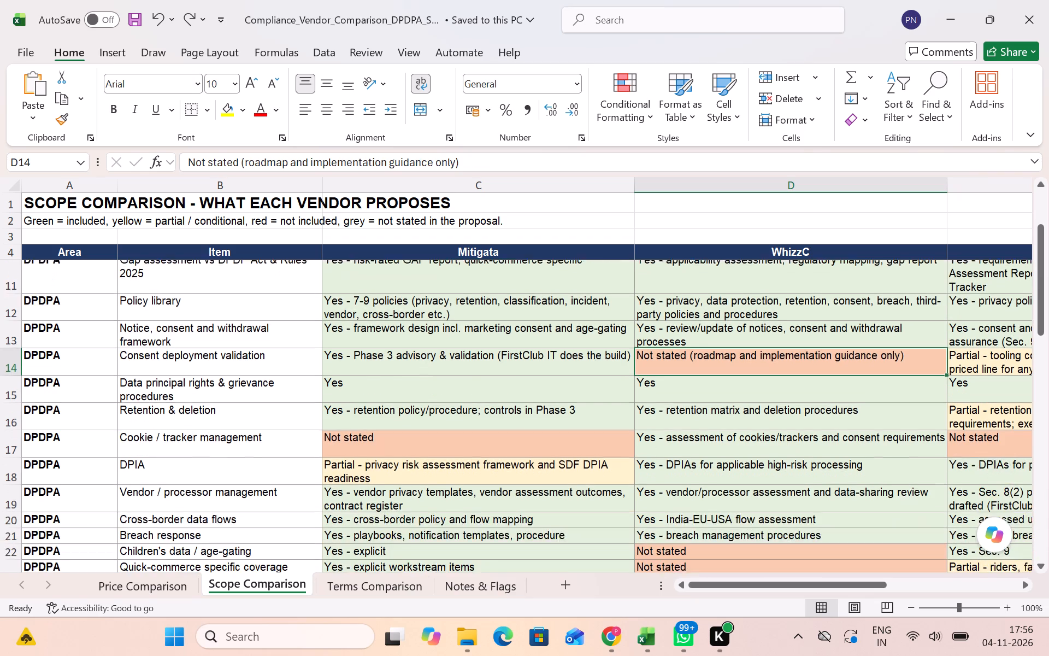
{"action": "scroll", "coordinate": [696, 424], "scroll_direction": "down", "scroll_amount": 1}
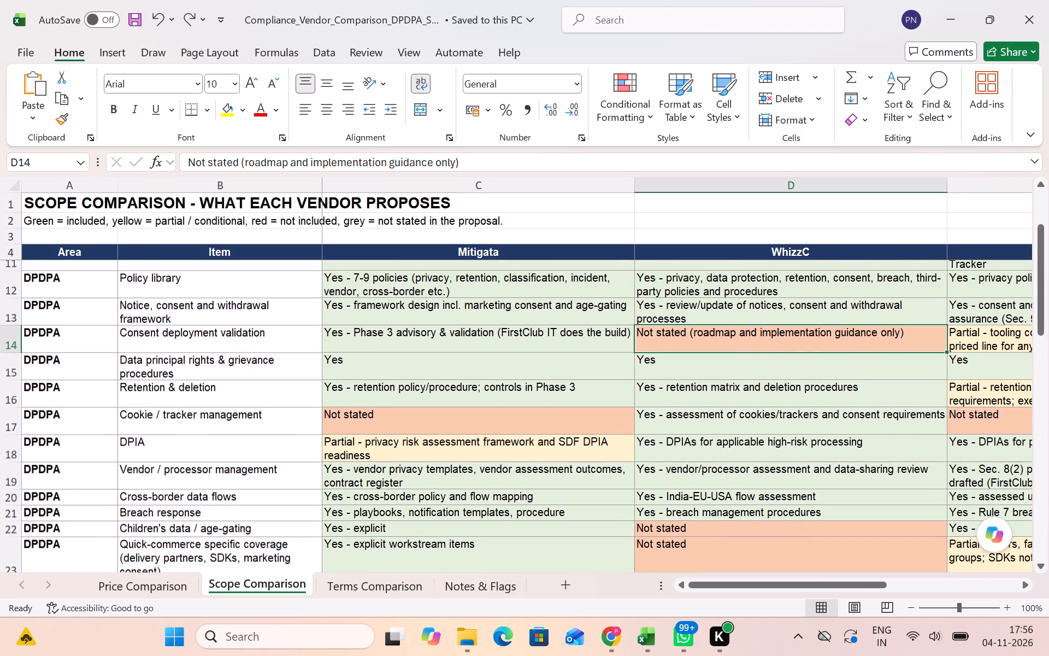
{"action": "scroll", "coordinate": [696, 424], "scroll_direction": "down", "scroll_amount": 2}
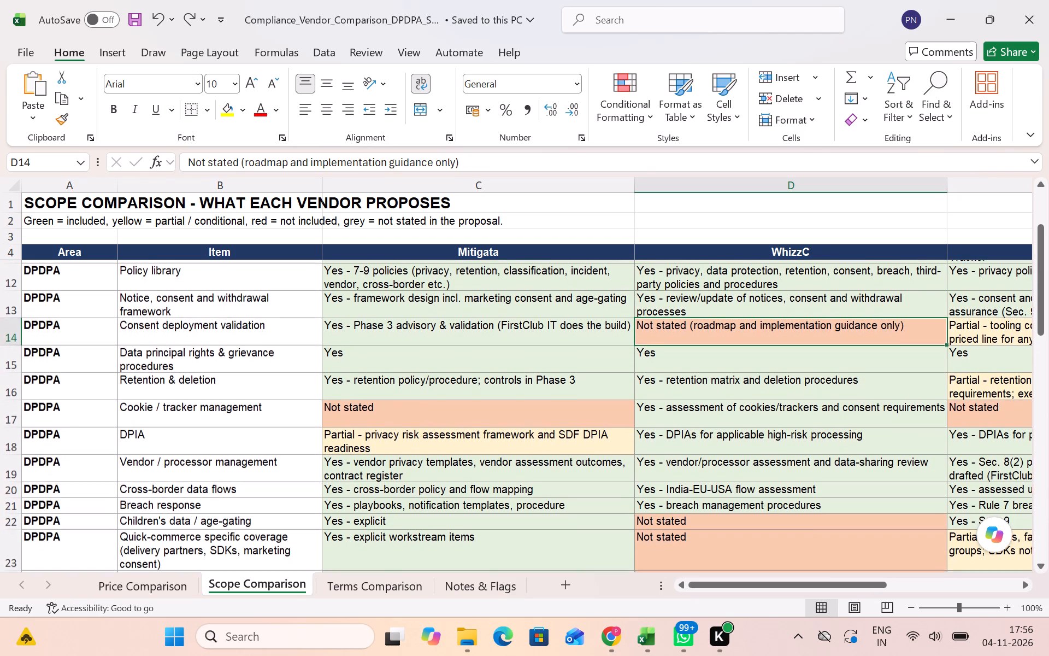
{"action": "scroll", "coordinate": [696, 424], "scroll_direction": "down", "scroll_amount": 2}
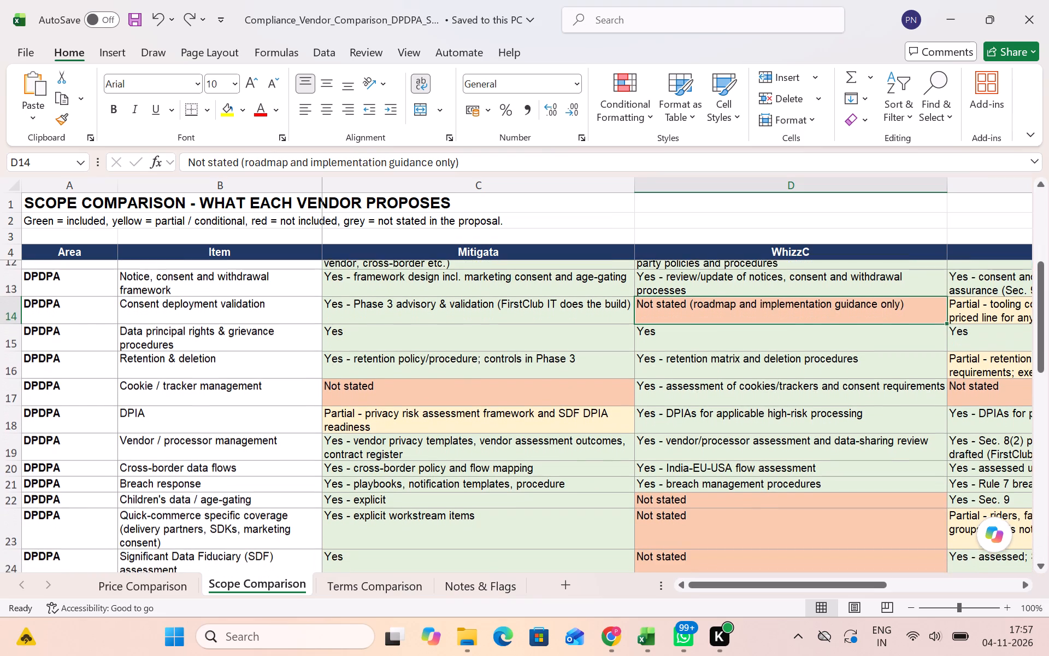
{"action": "scroll", "coordinate": [696, 424], "scroll_direction": "down", "scroll_amount": 2}
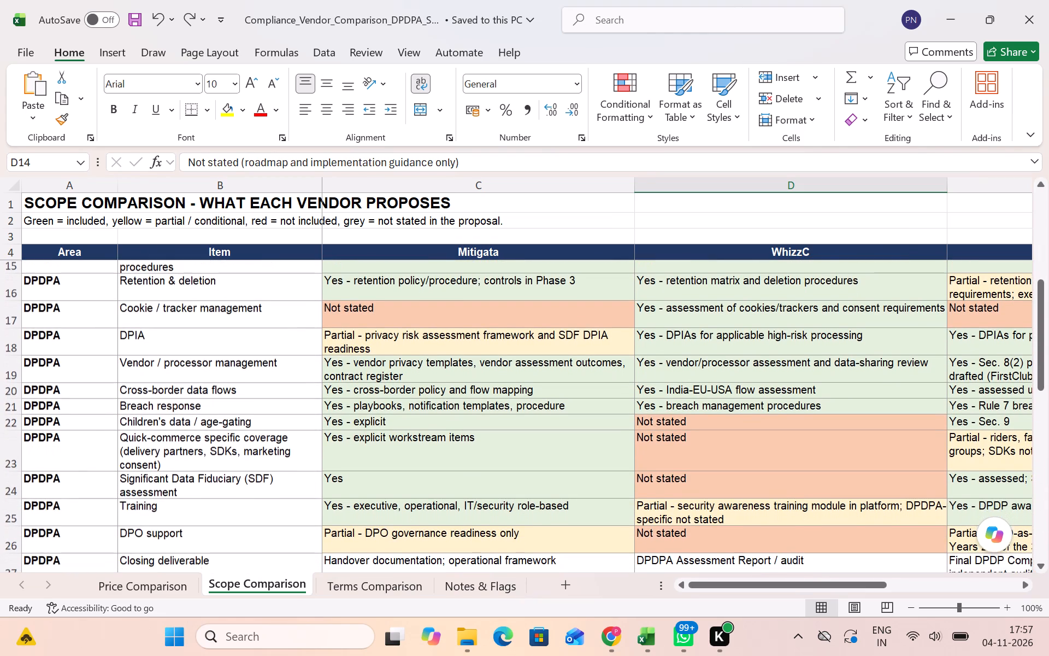
{"action": "scroll", "coordinate": [696, 424], "scroll_direction": "down", "scroll_amount": 2}
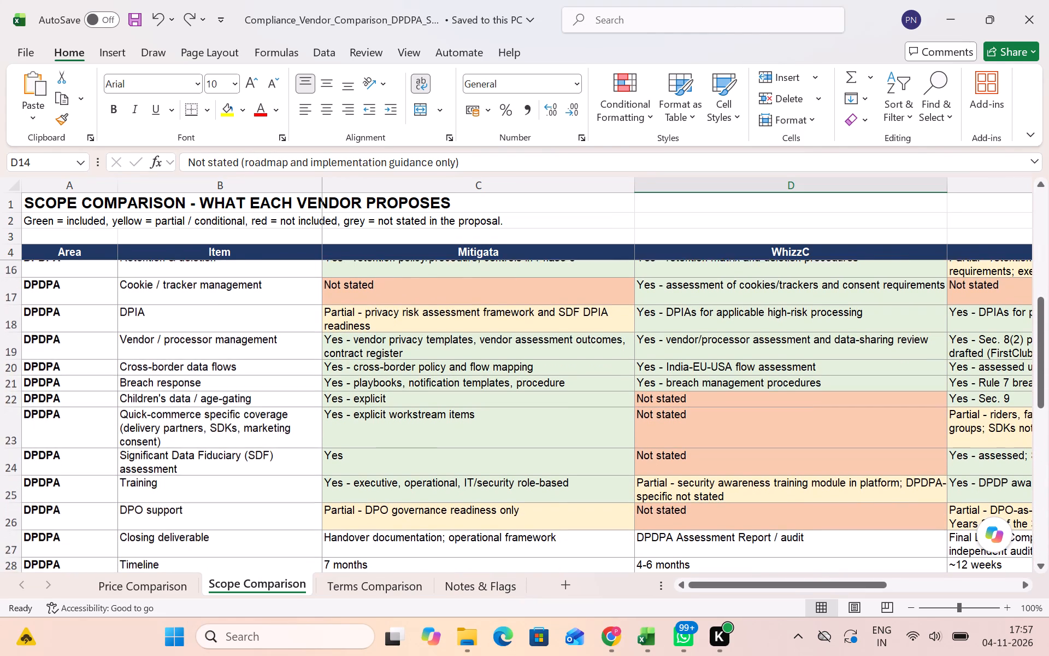
{"action": "scroll", "coordinate": [696, 424], "scroll_direction": "down", "scroll_amount": 1}
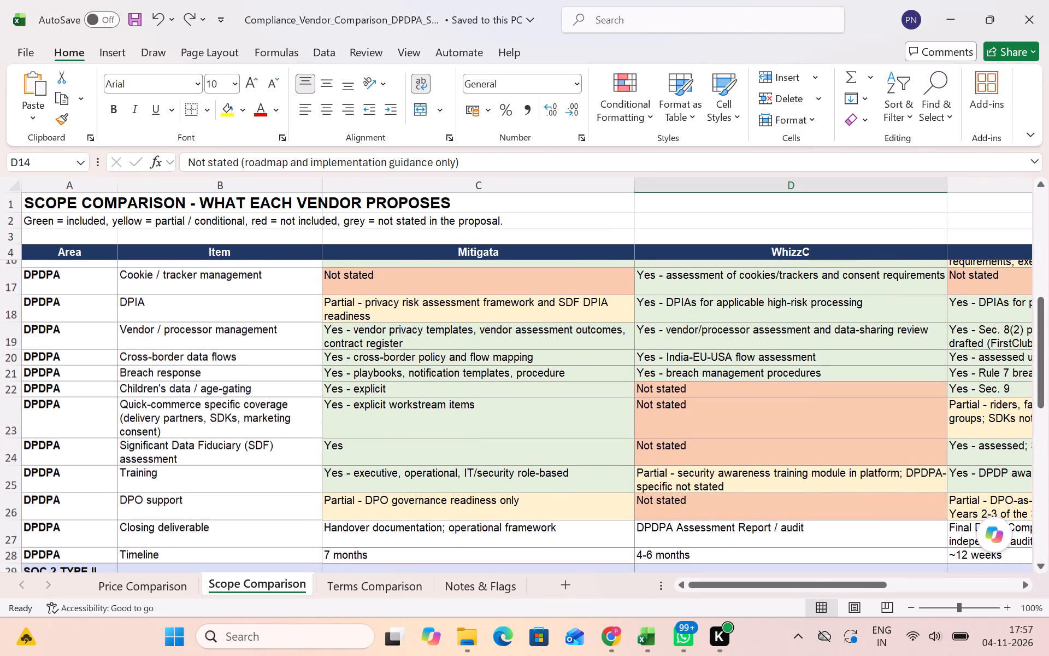
{"action": "scroll", "coordinate": [696, 424], "scroll_direction": "down", "scroll_amount": 1}
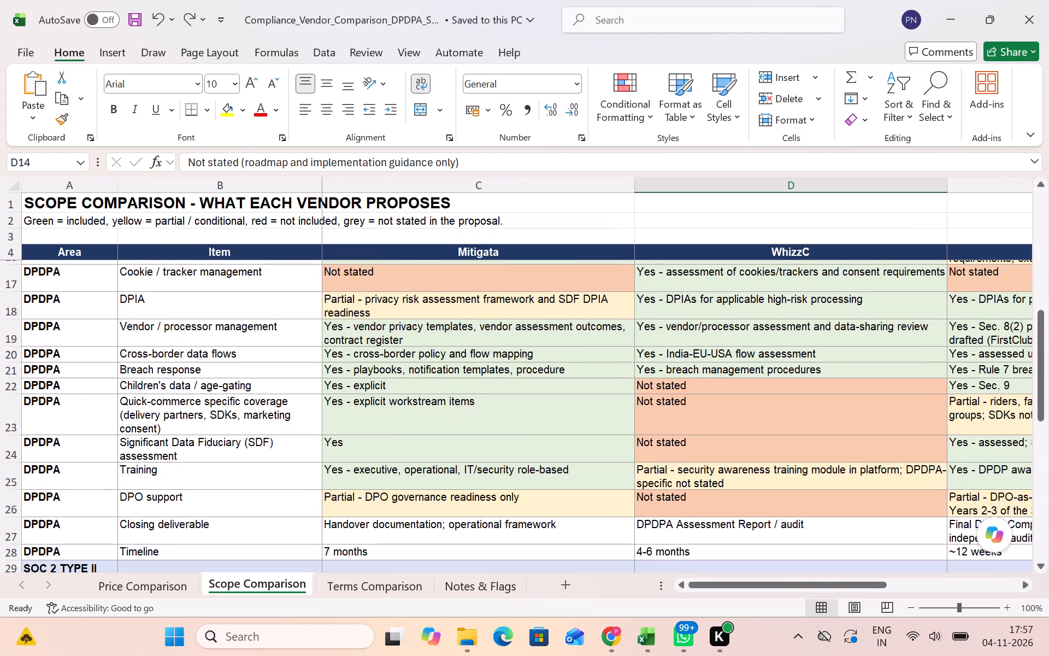
Review the SOC 2 Type II and Tooling & Security Testing sections of the Scope Comparison sheet.
{"action": "scroll", "coordinate": [696, 424], "scroll_direction": "down", "scroll_amount": 2}
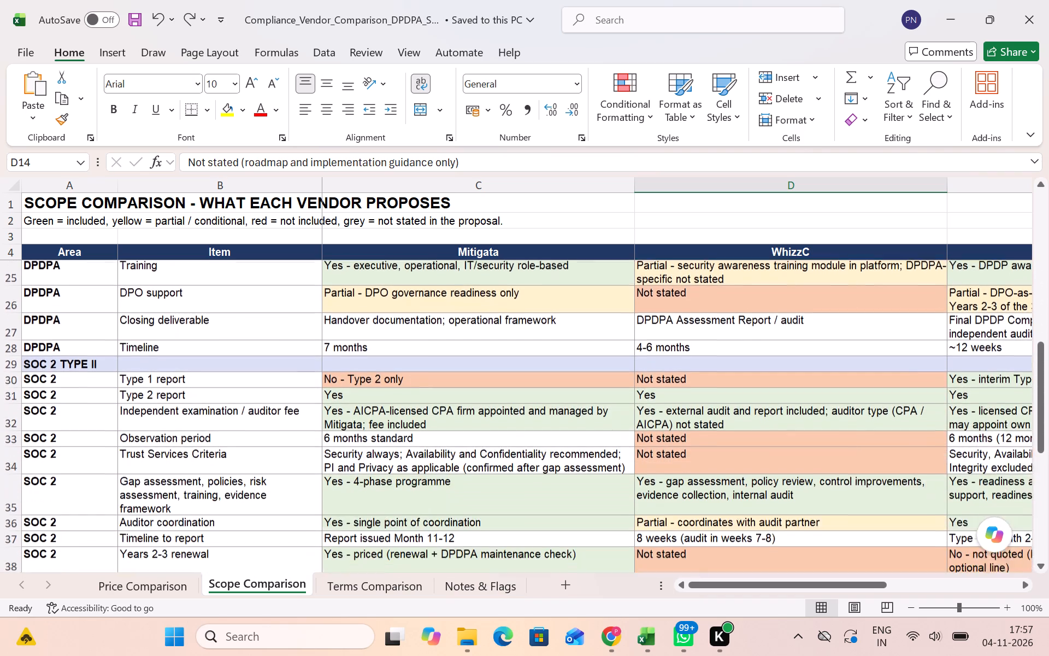
{"action": "scroll", "coordinate": [696, 424], "scroll_direction": "down", "scroll_amount": 3}
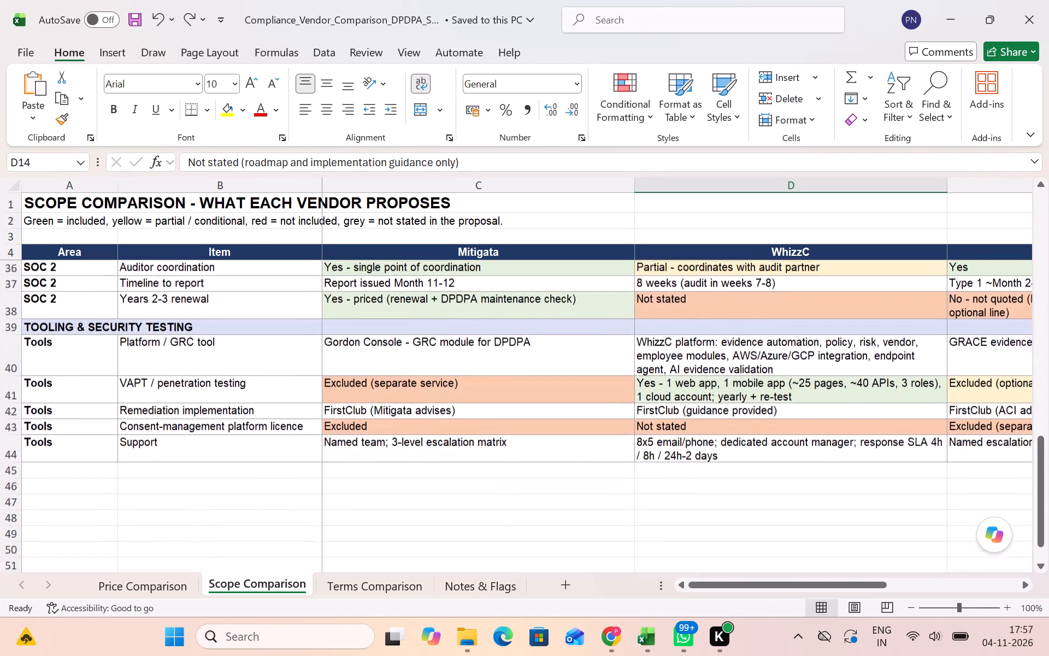
Move the Scope Comparison sheet before the Price Comparison sheet in the same workbook.
{"action": "scroll", "coordinate": [696, 424], "scroll_direction": "up", "scroll_amount": 6}
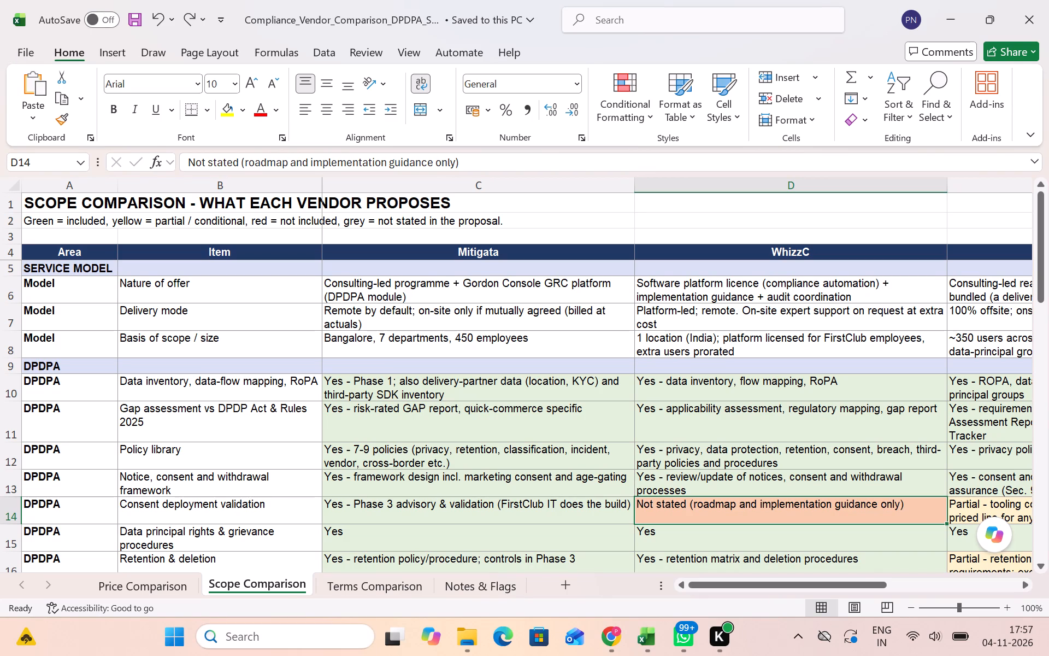
{"action": "right_click", "coordinate": [270, 579], "text": "ctrl"}
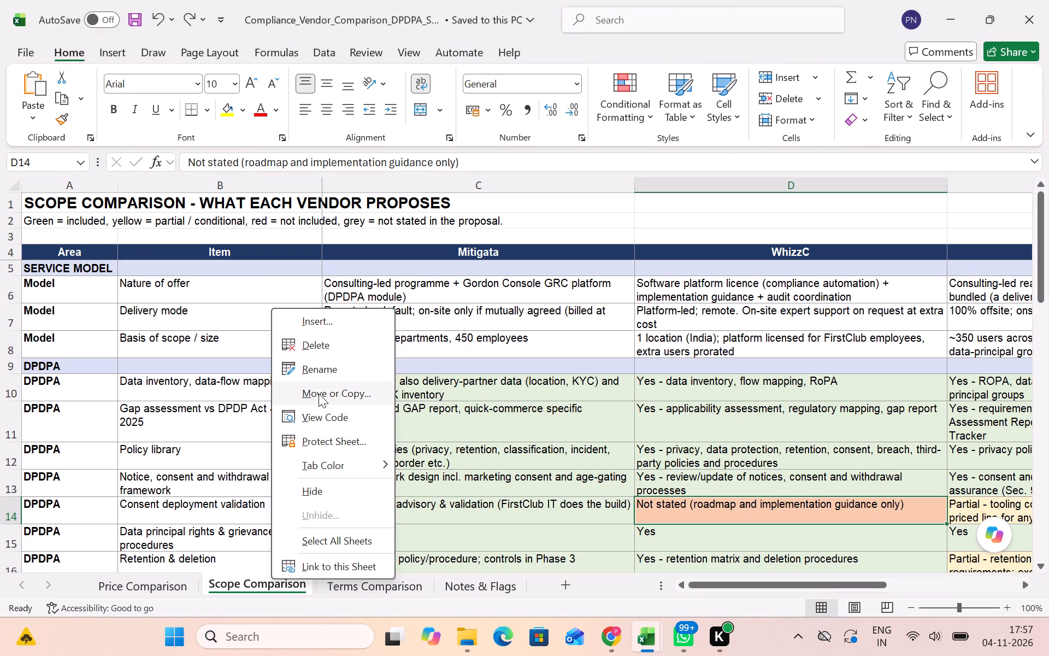
{"action": "left_click", "coordinate": [319, 394]}
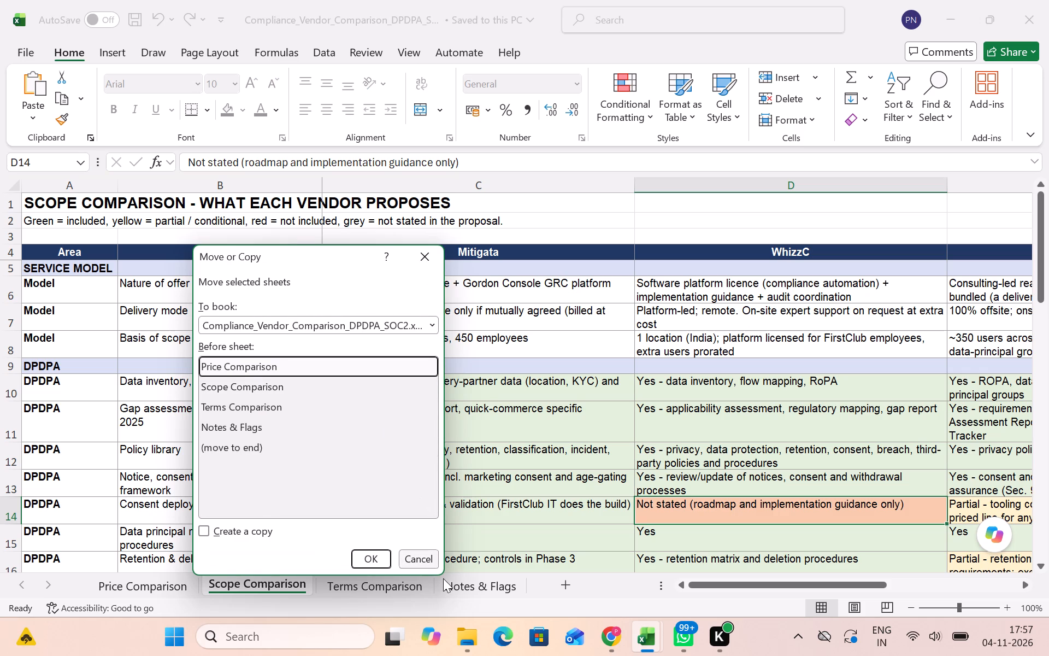
{"action": "left_click", "coordinate": [379, 557]}
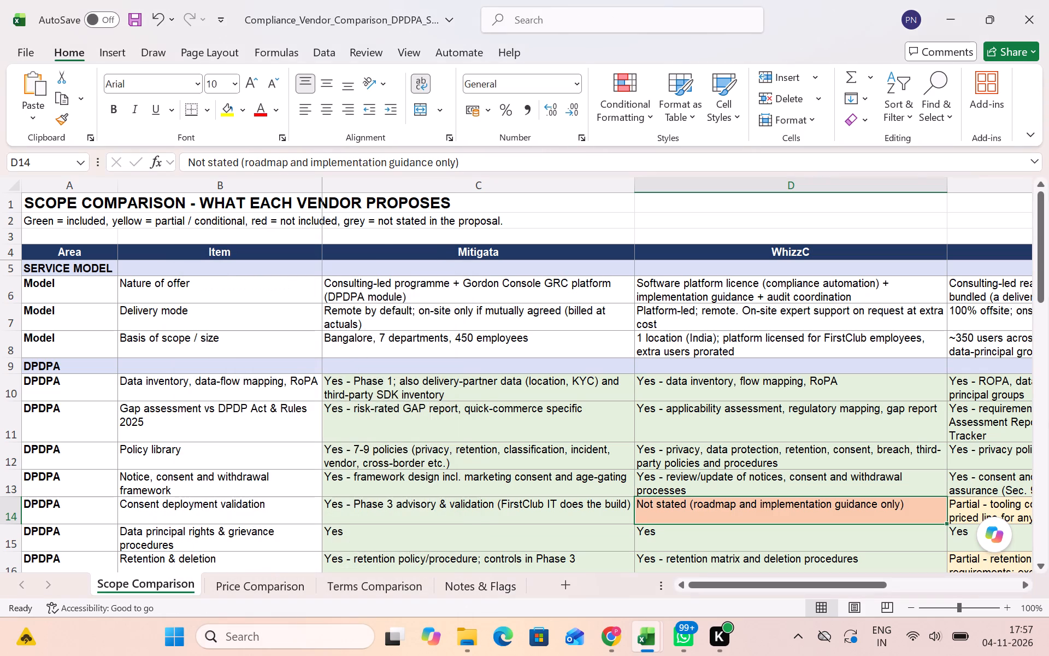
Create a copy of the Scope Comparison sheet in the same workbook, placed before the original Scope Comparison sheet.
{"action": "scroll", "coordinate": [289, 511], "scroll_direction": "right", "scroll_amount": 1}
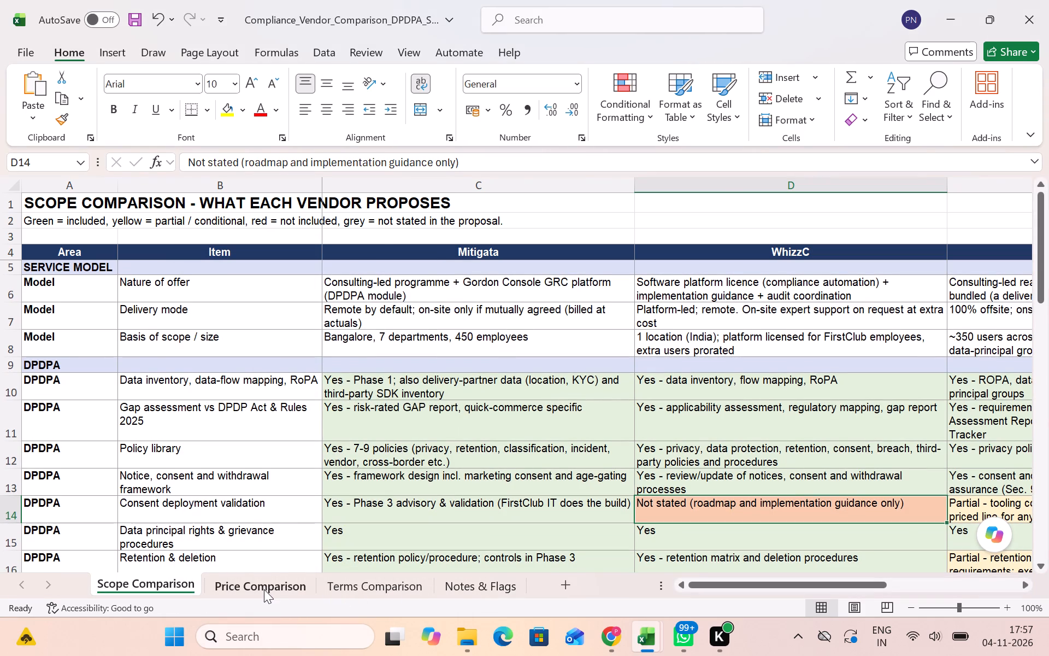
{"action": "left_click", "coordinate": [264, 589]}
{"action": "left_click", "coordinate": [174, 584]}
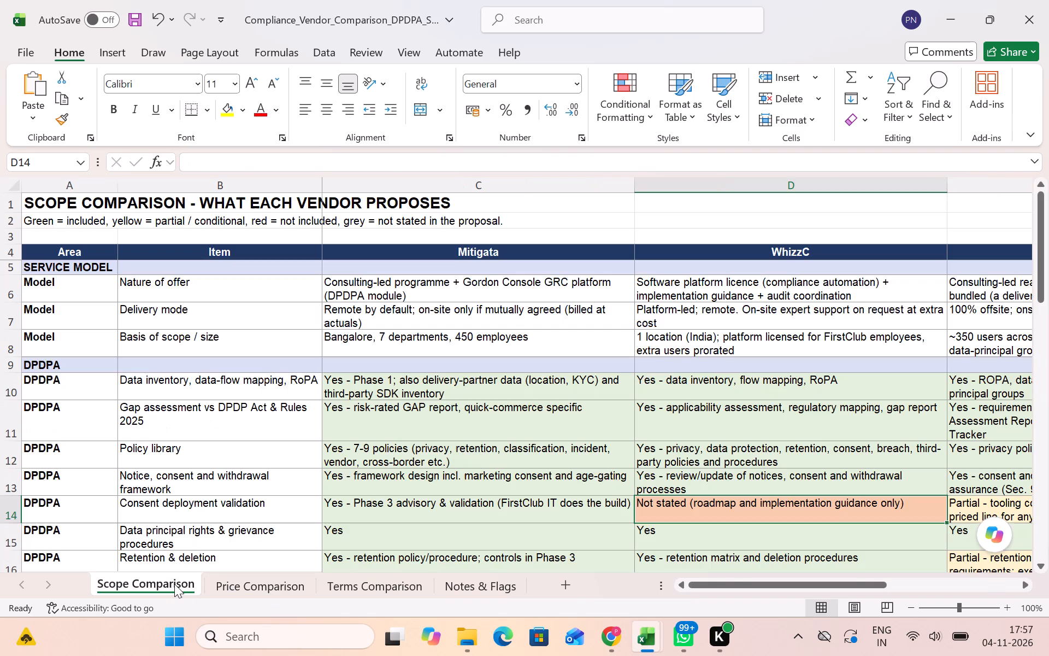
{"action": "right_click", "coordinate": [174, 584], "text": "ctrl"}
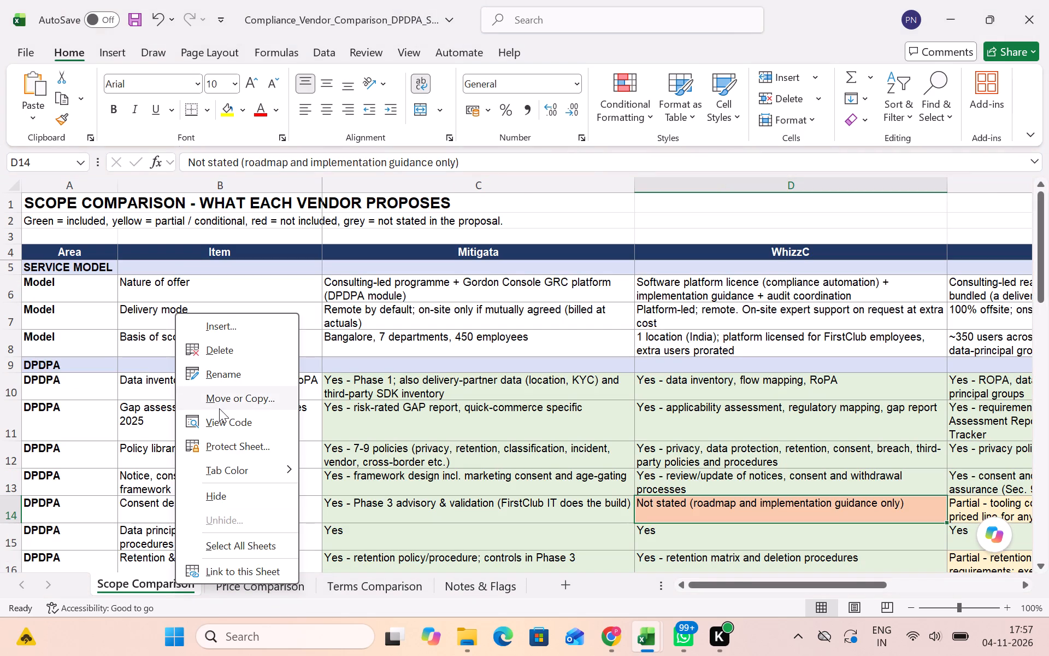
{"action": "left_click", "coordinate": [219, 400]}
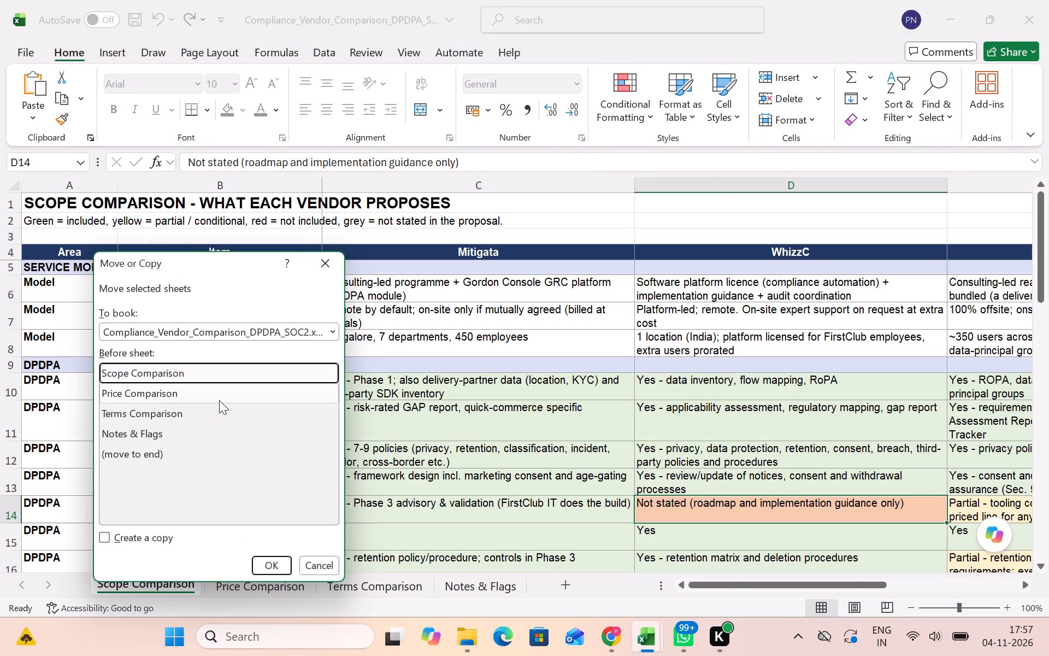
{"action": "left_click", "coordinate": [105, 538]}
{"action": "left_click", "coordinate": [270, 570]}
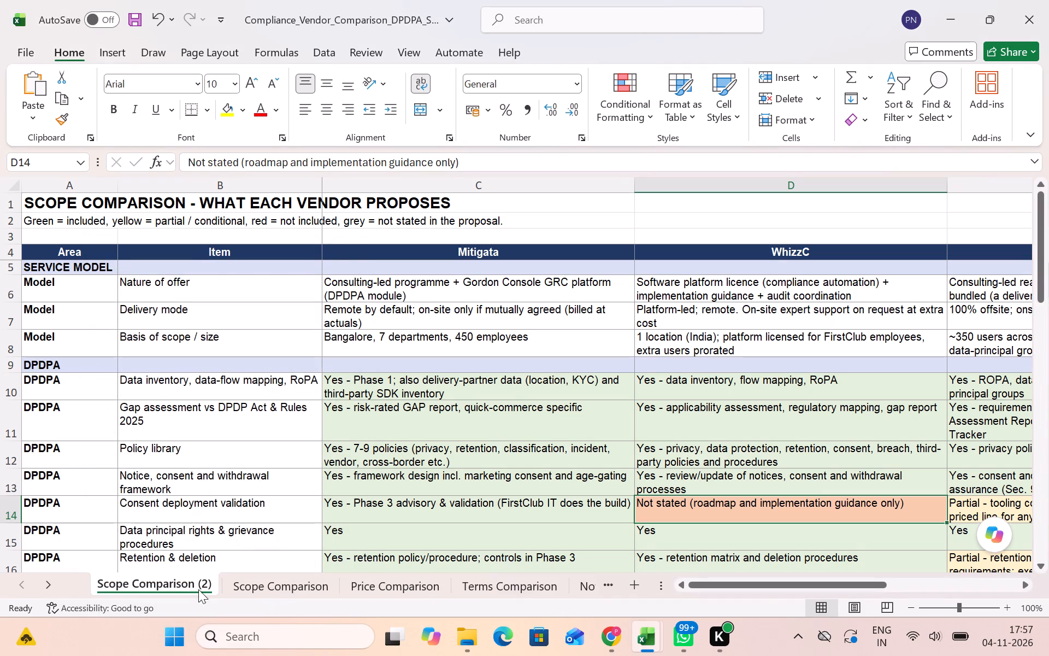
Try to rename the copied Scope Comparison (2) sheet as SOW.
{"action": "right_click", "coordinate": [193, 588], "text": "ctrl"}
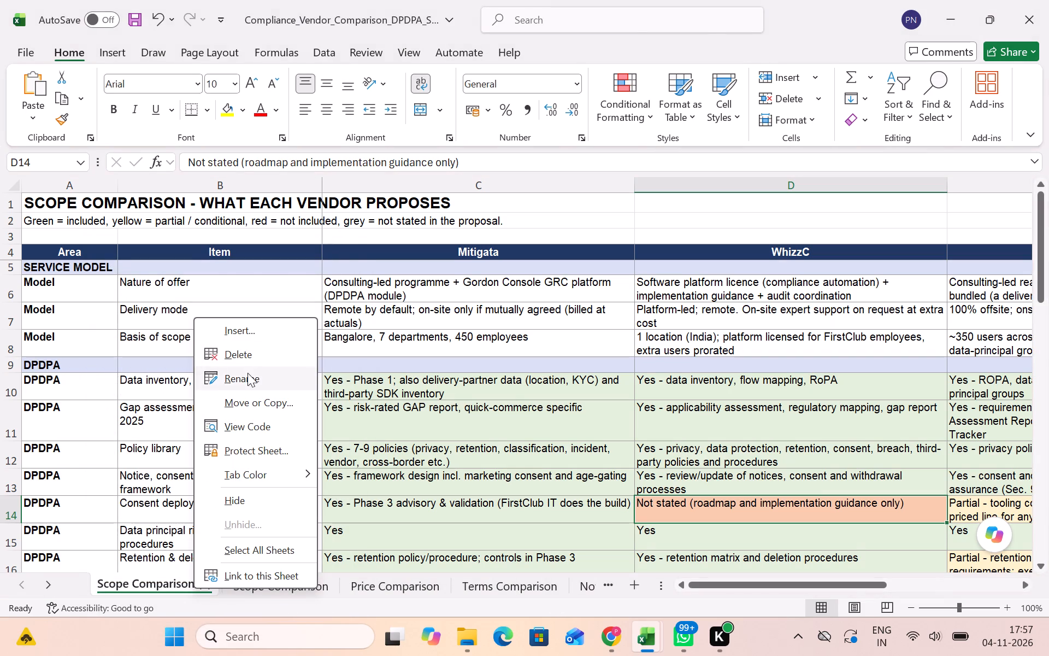
{"action": "left_click", "coordinate": [247, 377]}
{"action": "left_click", "coordinate": [247, 377]}
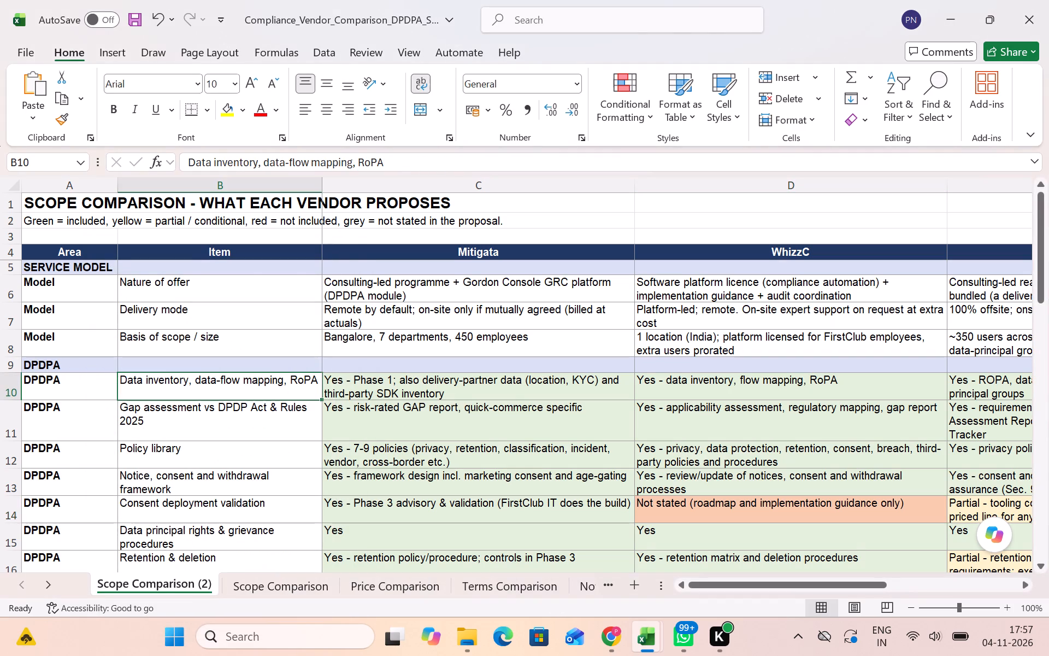
{"action": "type", "text": "SOW"}
{"action": "key", "text": "Return"}
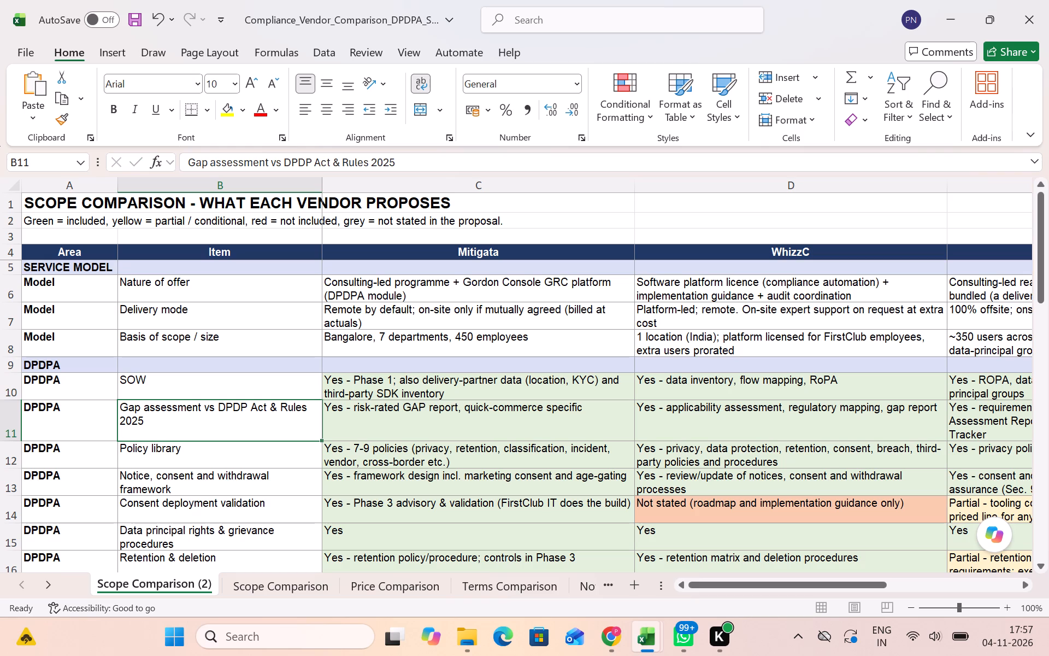
Look through the copied Scope Comparison sheet from the DPDPA items through SOC 2 Type II to Tooling & Security Testing.
{"action": "scroll", "coordinate": [384, 376], "scroll_direction": "down", "scroll_amount": 2}
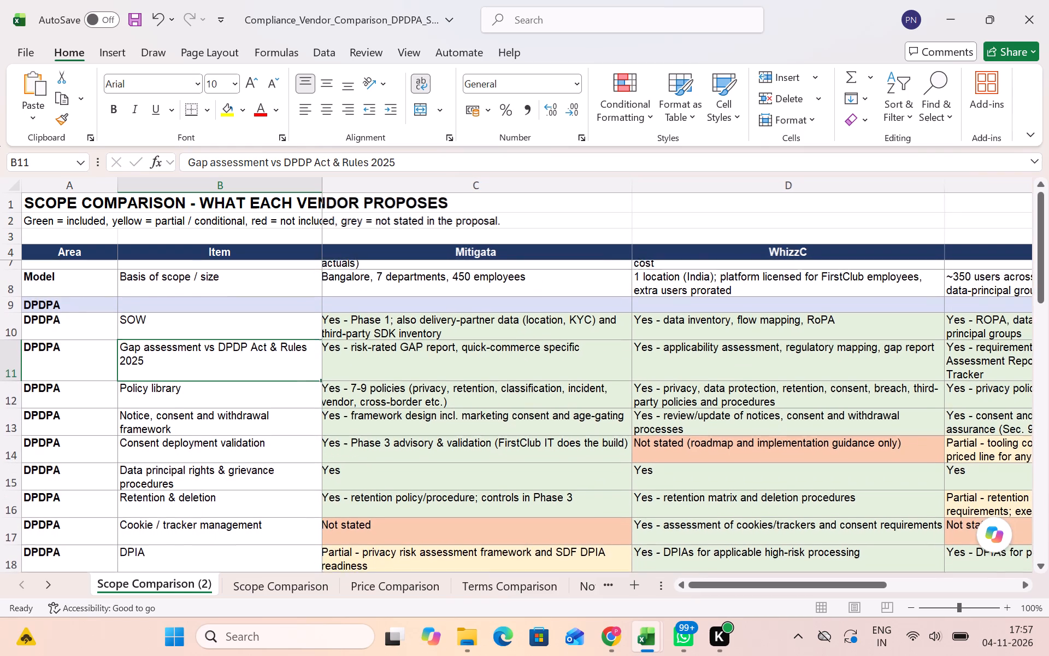
{"action": "scroll", "coordinate": [384, 376], "scroll_direction": "down", "scroll_amount": 1}
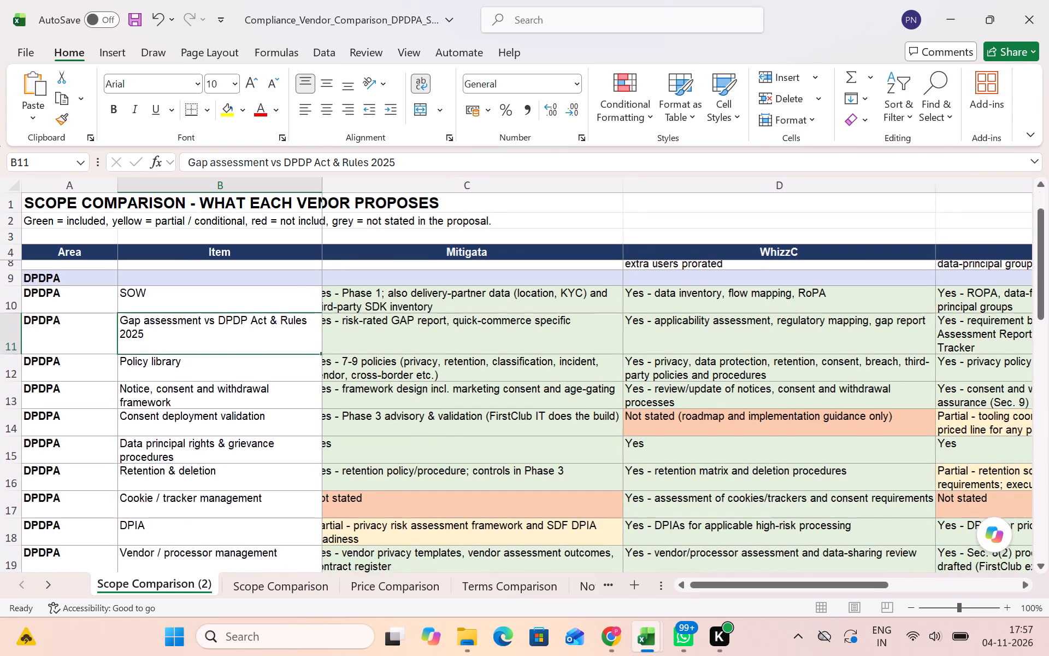
{"action": "scroll", "coordinate": [384, 376], "scroll_direction": "up", "scroll_amount": 2}
{"action": "scroll", "coordinate": [384, 376], "scroll_direction": "down", "scroll_amount": 3}
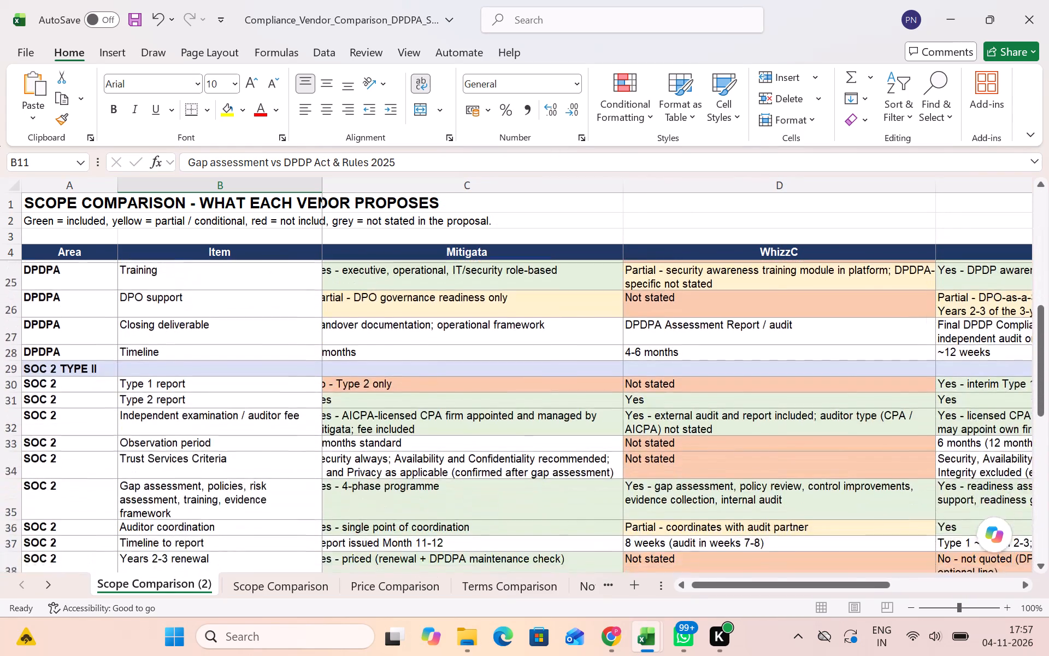
{"action": "scroll", "coordinate": [384, 376], "scroll_direction": "down", "scroll_amount": 1}
{"action": "scroll", "coordinate": [414, 385], "scroll_direction": "up", "scroll_amount": 1}
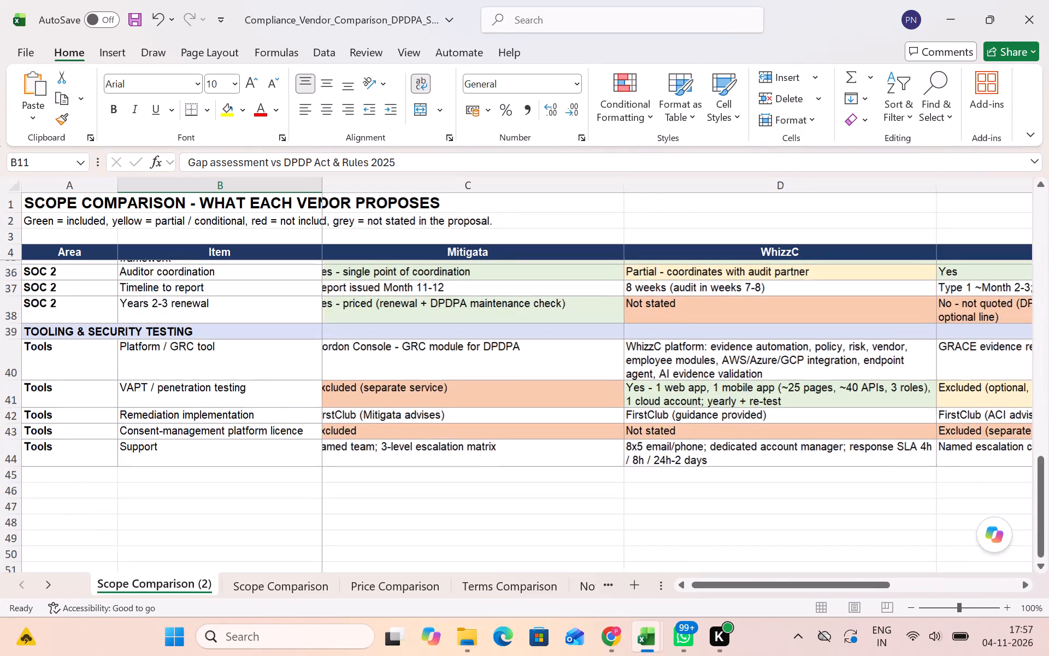
{"action": "scroll", "coordinate": [414, 385], "scroll_direction": "up", "scroll_amount": 11}
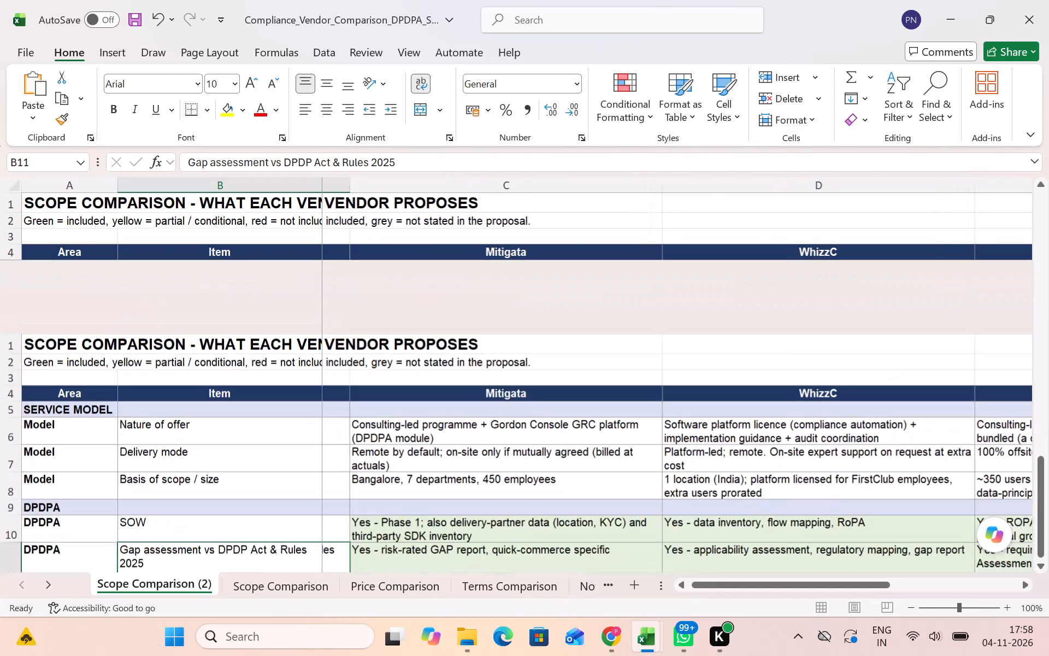
{"action": "scroll", "coordinate": [414, 385], "scroll_direction": "up", "scroll_amount": 1}
Delete the entire Mitigata column from the copied Scope Comparison sheet.
{"action": "left_click", "coordinate": [440, 186]}
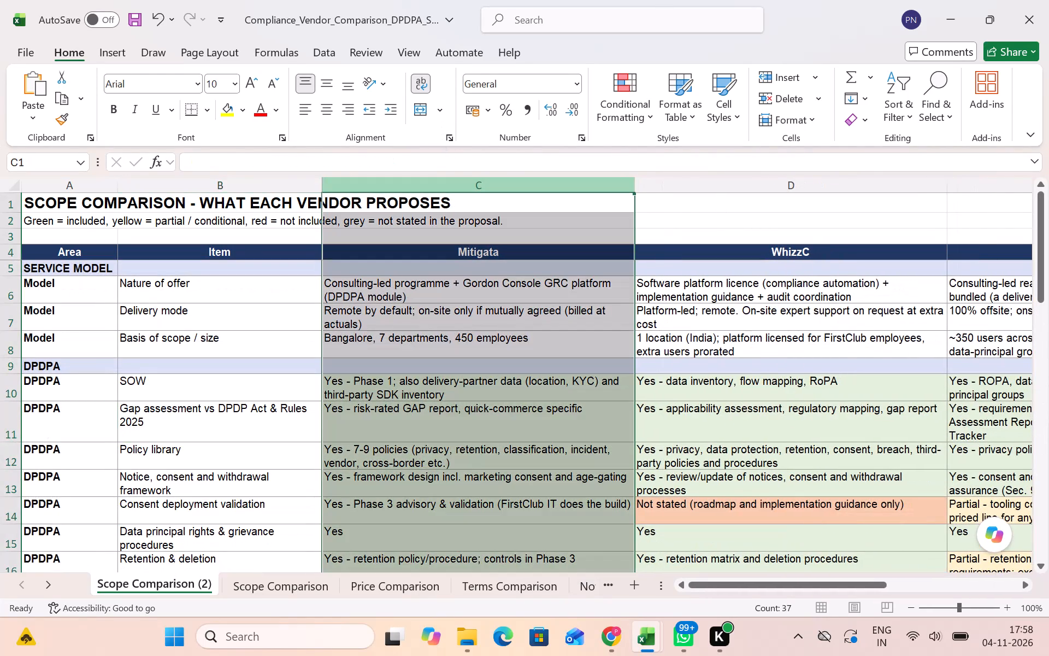
{"action": "right_click", "coordinate": [440, 186], "text": "ctrl"}
{"action": "left_click", "coordinate": [496, 374]}
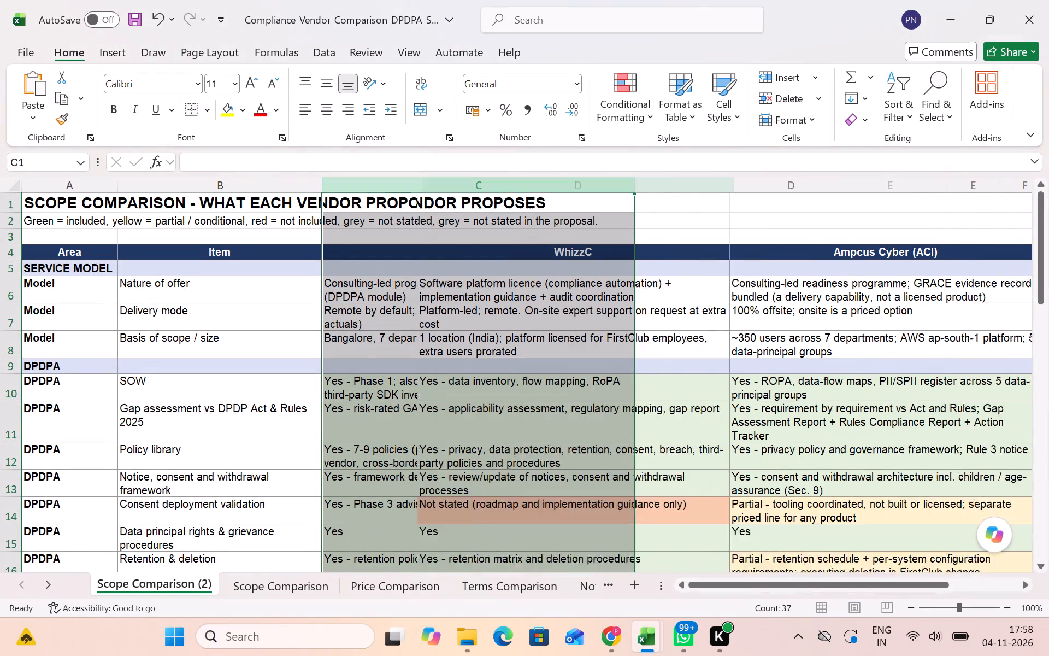
{"action": "left_click", "coordinate": [496, 400]}
Examine the DPDPA items for WhizzC and Ampcus Cyber (ACI), selecting WhizzC's consent deployment validation cell.
{"action": "scroll", "coordinate": [496, 400], "scroll_direction": "down", "scroll_amount": 1}
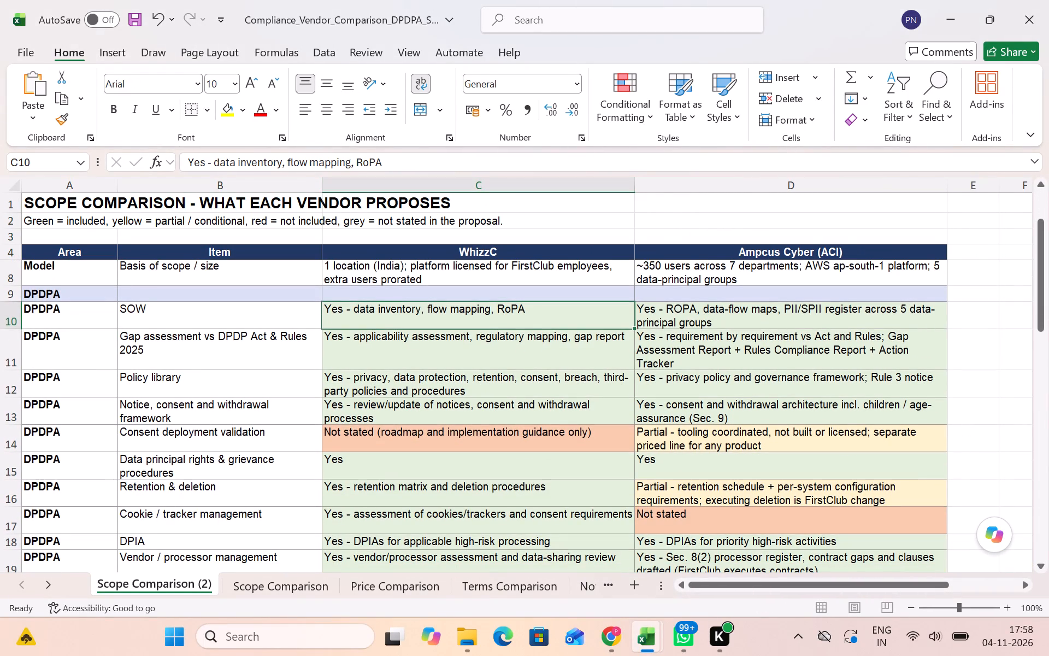
{"action": "left_click", "coordinate": [481, 437]}
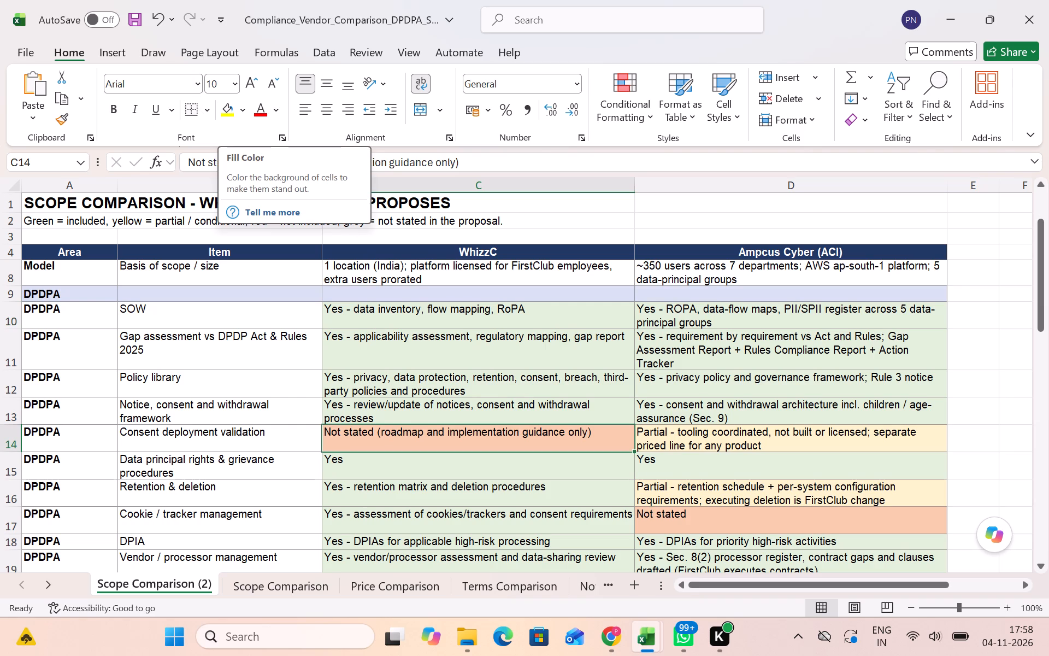
{"action": "scroll", "coordinate": [449, 446], "scroll_direction": "down", "scroll_amount": 1}
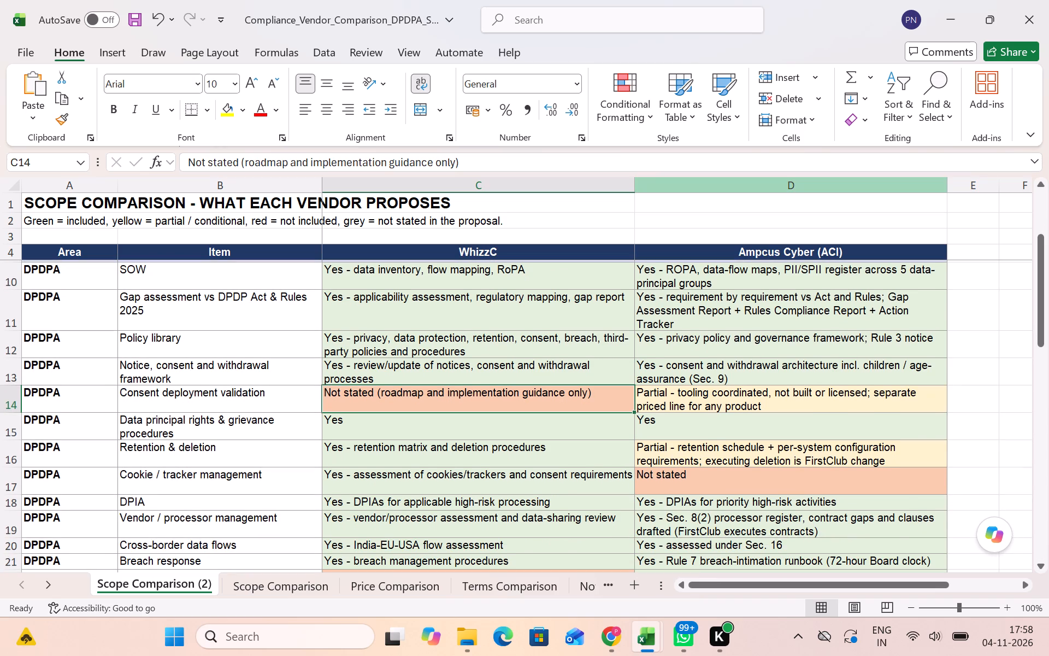
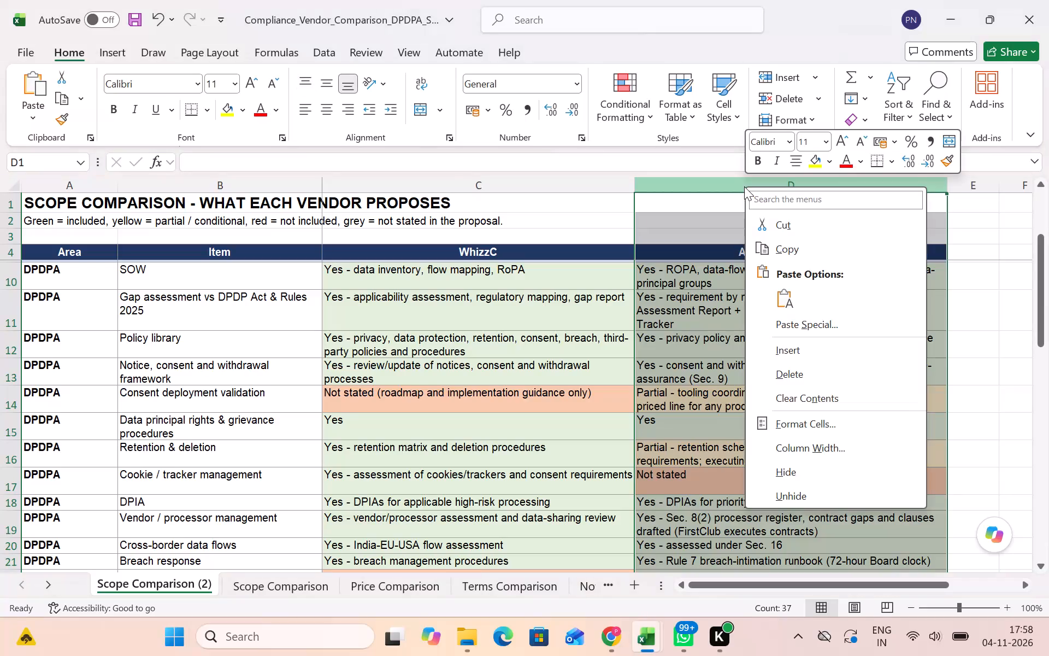
Delete the entire Ampcus Cyber (ACI) column from the copied Scope Comparison (2) sheet.
{"action": "left_click", "coordinate": [805, 372]}
Review WhizzC's remaining scope entries in the copied sheet, from the service model and DPDPA through SOC 2 Type II to Tooling & Security Testing.
{"action": "scroll", "coordinate": [512, 455], "scroll_direction": "down", "scroll_amount": 1}
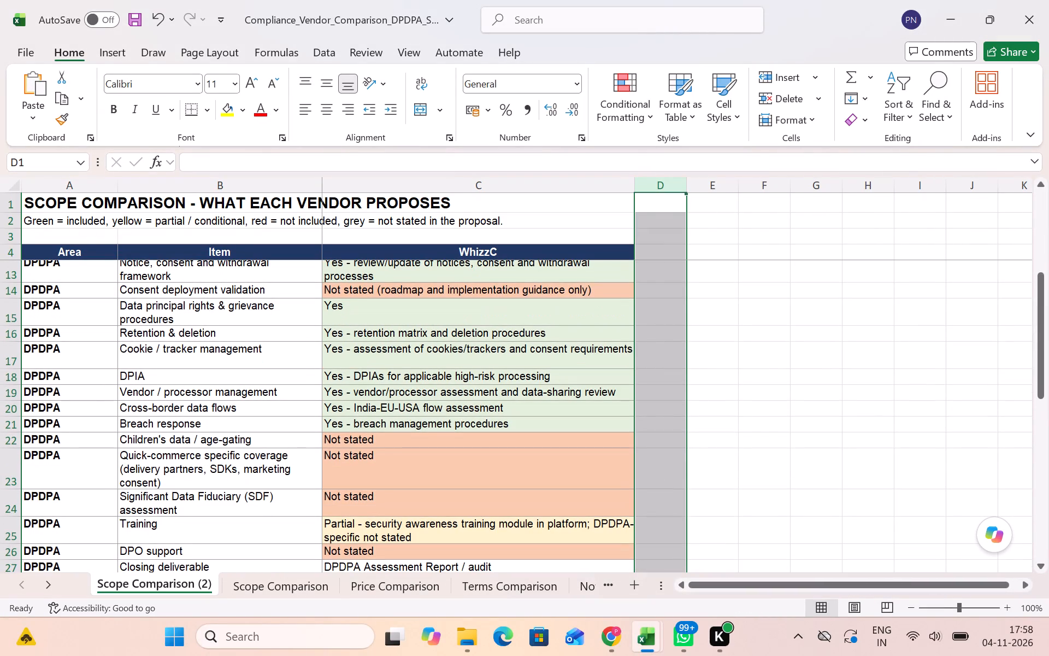
{"action": "left_click", "coordinate": [494, 442]}
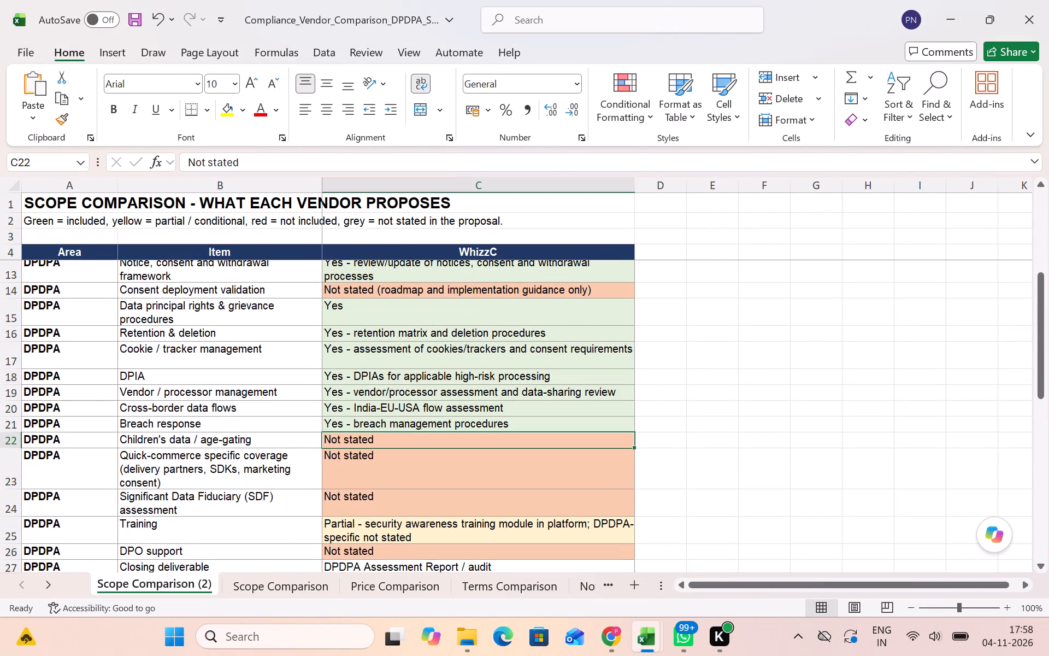
{"action": "scroll", "coordinate": [494, 442], "scroll_direction": "down", "scroll_amount": 3}
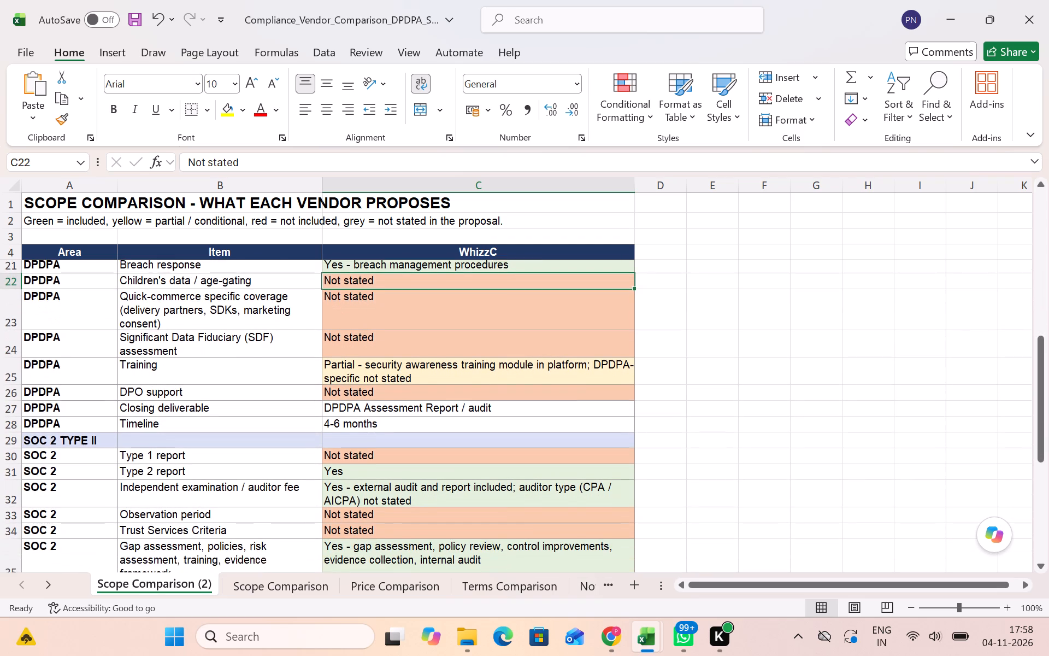
{"action": "scroll", "coordinate": [494, 442], "scroll_direction": "down", "scroll_amount": 2}
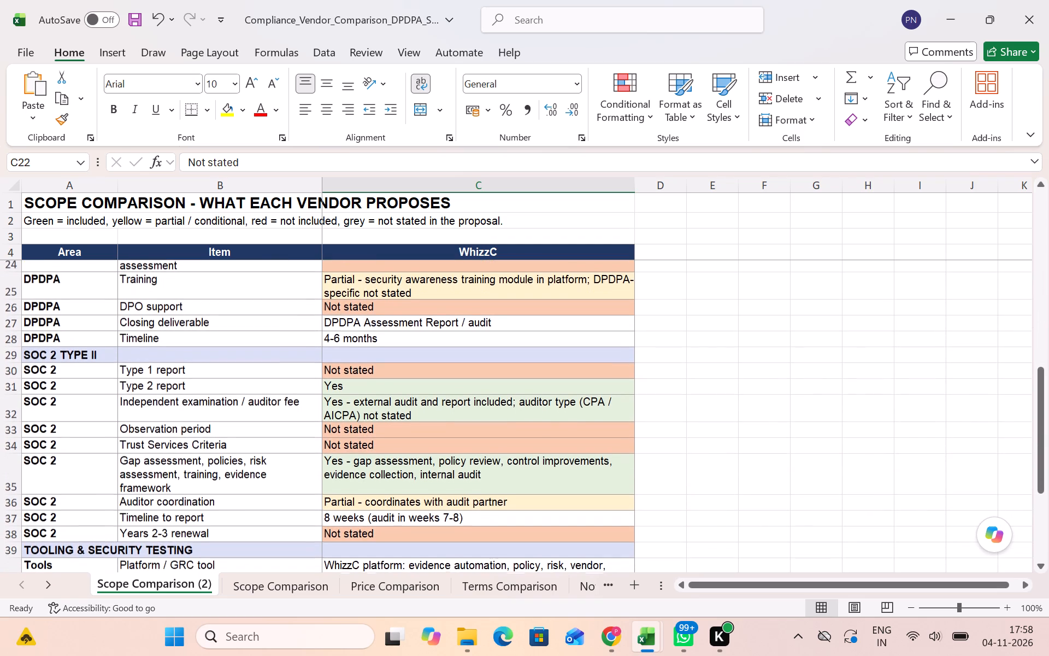
{"action": "scroll", "coordinate": [494, 442], "scroll_direction": "down", "scroll_amount": 2}
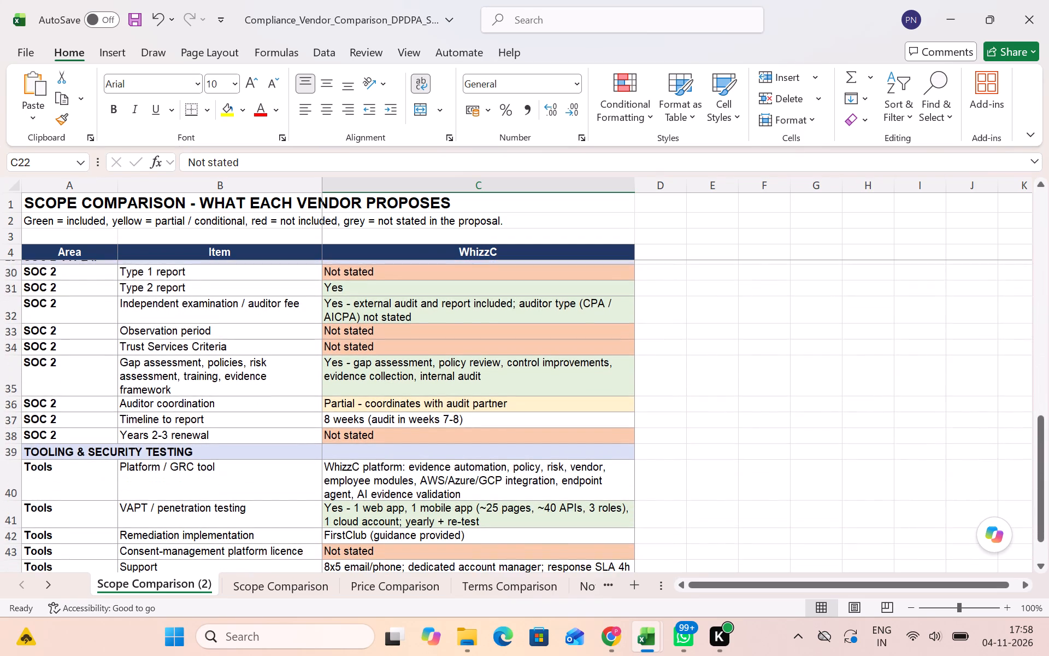
{"action": "scroll", "coordinate": [494, 442], "scroll_direction": "down", "scroll_amount": 1}
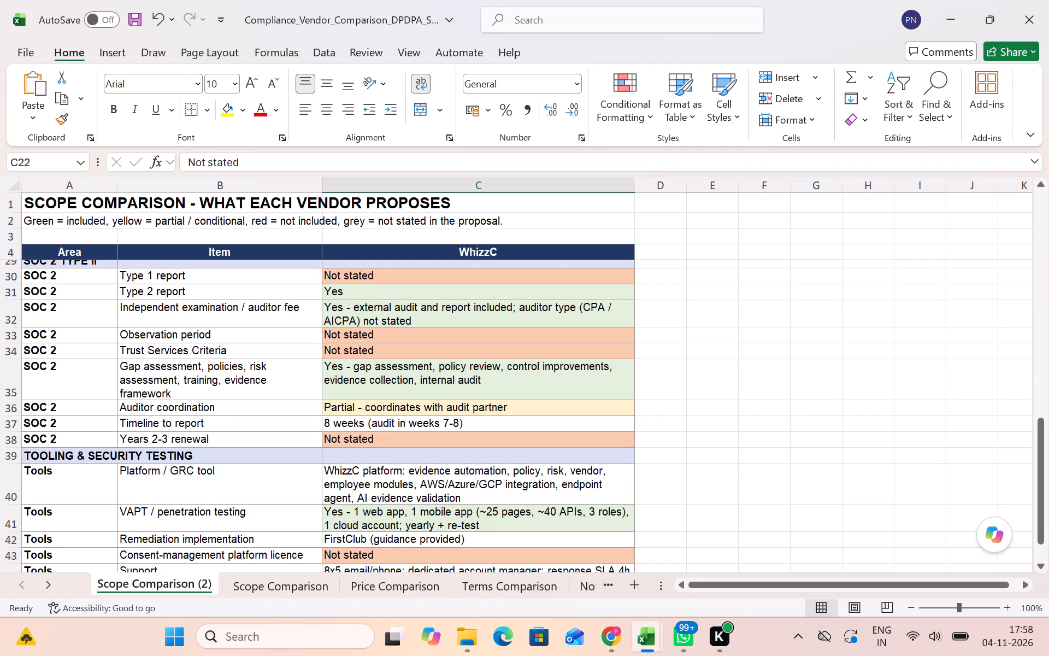
{"action": "scroll", "coordinate": [277, 502], "scroll_direction": "up", "scroll_amount": 6}
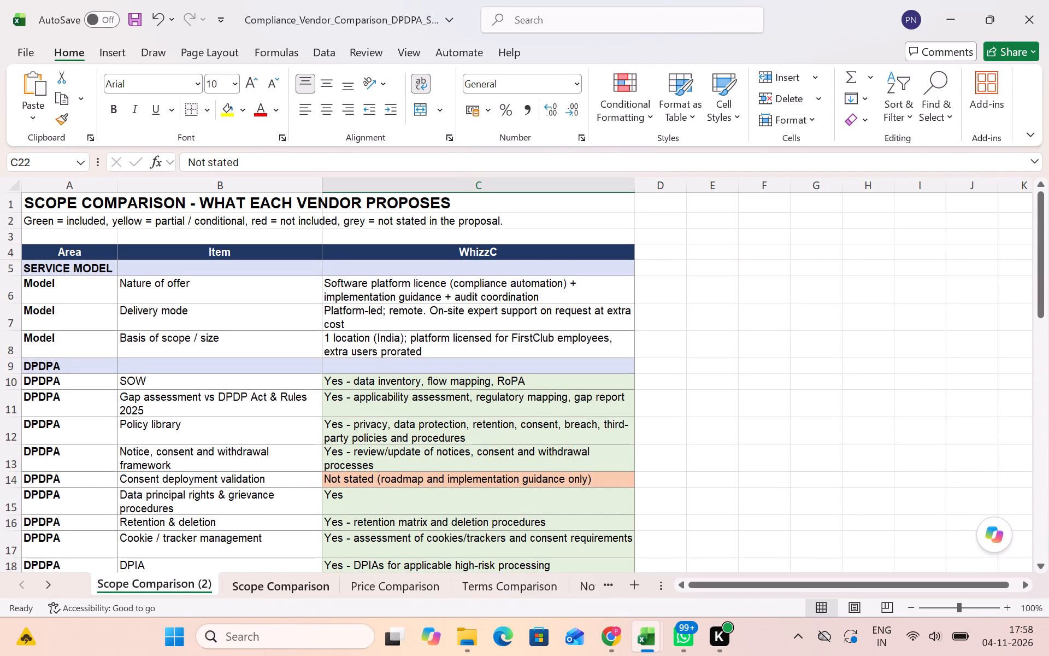
{"action": "scroll", "coordinate": [429, 514], "scroll_direction": "down", "scroll_amount": 5}
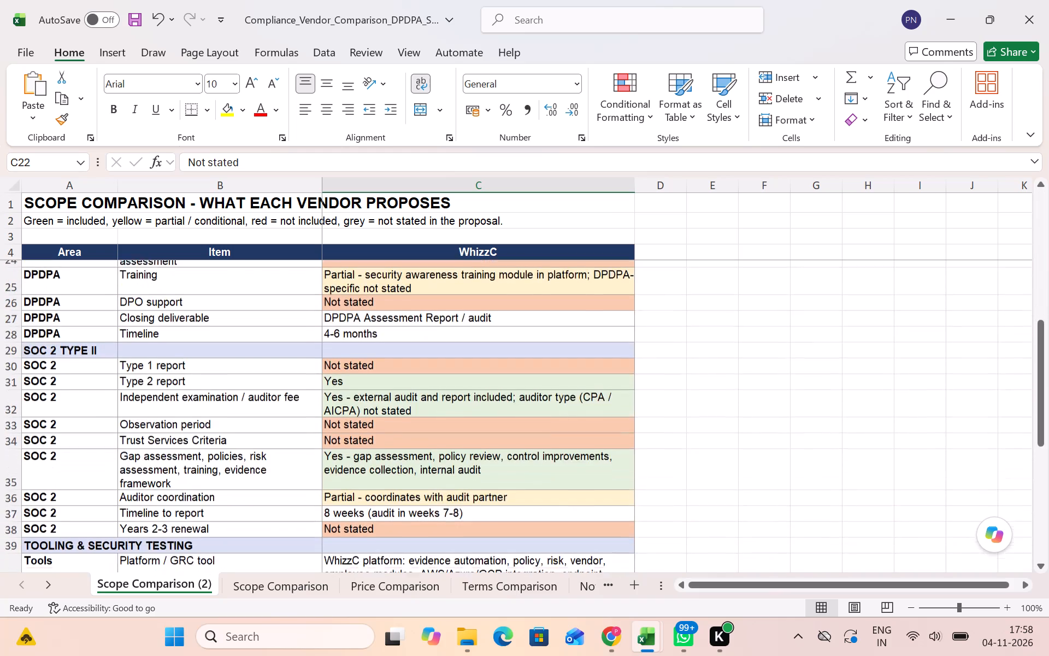
{"action": "scroll", "coordinate": [429, 514], "scroll_direction": "down", "scroll_amount": 2}
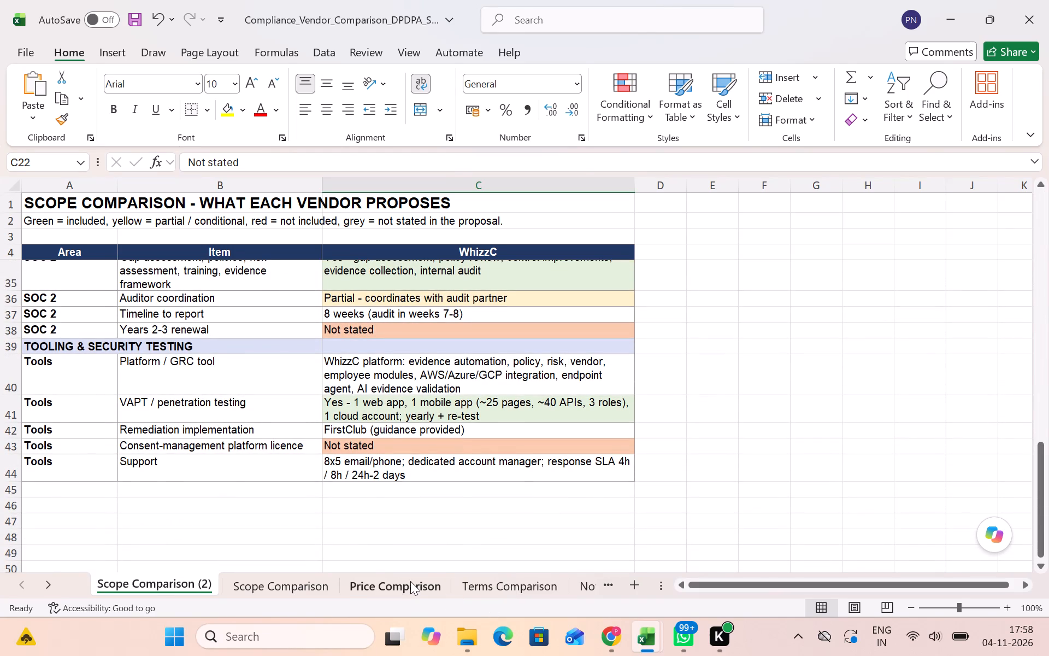
Examine the Price Comparison sheet, covering the Year 1 as-quoted table, the three-year view and the break-even check.
{"action": "left_click", "coordinate": [410, 581]}
{"action": "scroll", "coordinate": [558, 493], "scroll_direction": "left", "scroll_amount": 1}
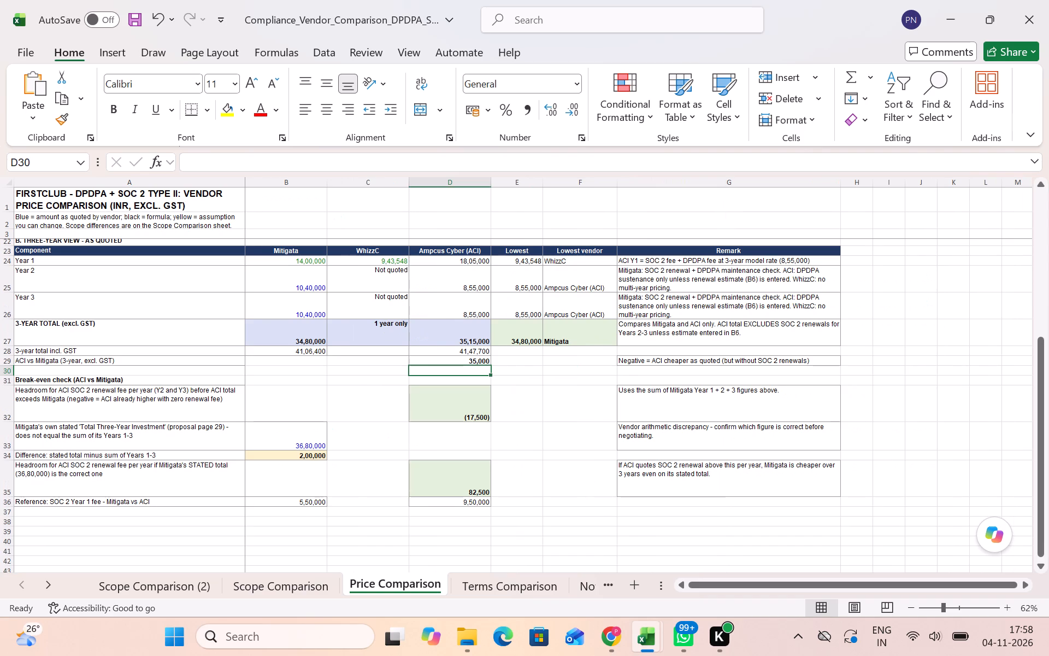
{"action": "scroll", "coordinate": [543, 473], "scroll_direction": "right", "scroll_amount": 3}
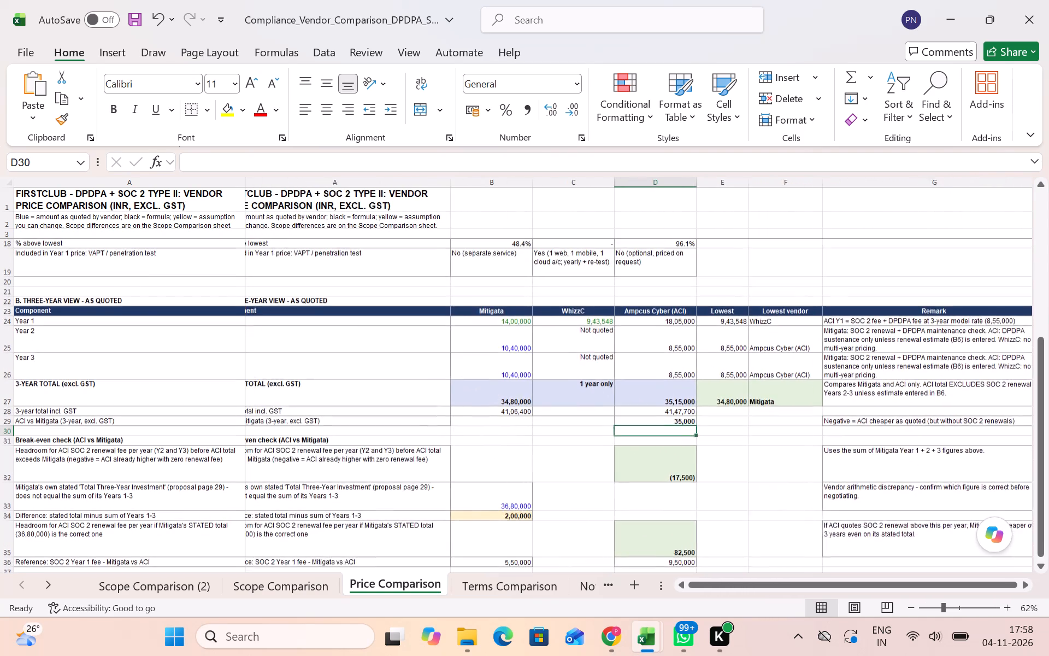
{"action": "scroll", "coordinate": [543, 473], "scroll_direction": "right", "scroll_amount": 1}
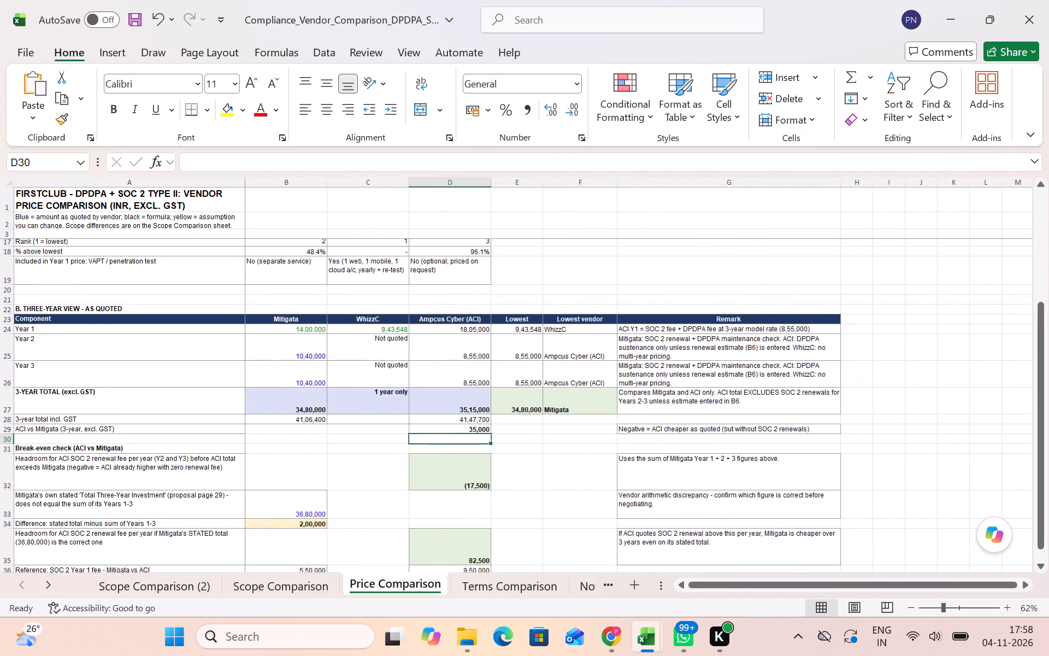
{"action": "scroll", "coordinate": [543, 473], "scroll_direction": "up", "scroll_amount": 2}
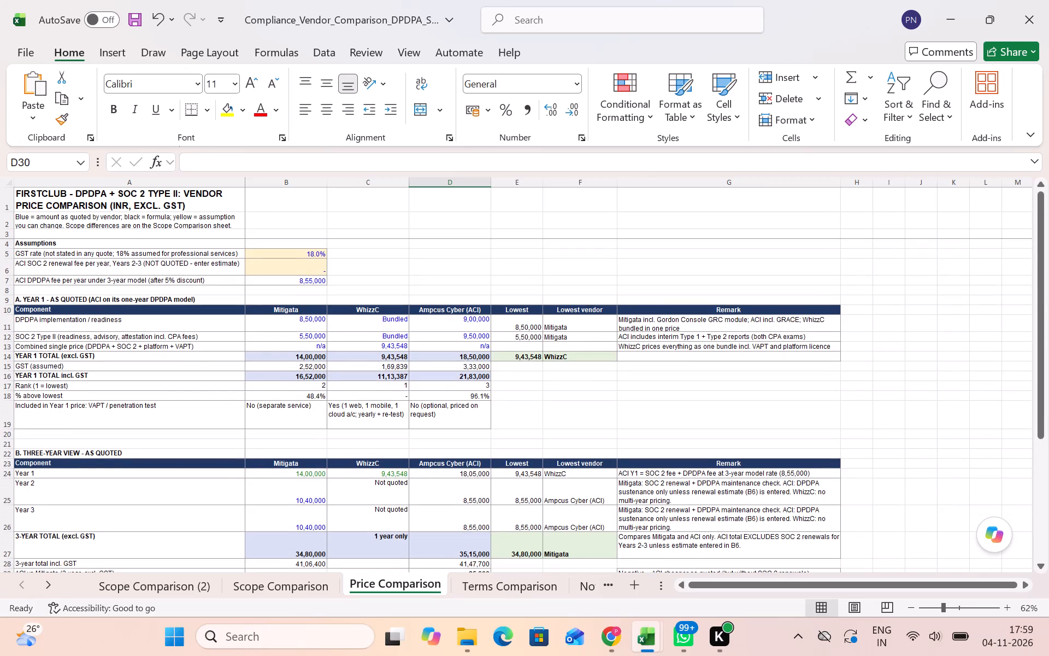
{"action": "scroll", "coordinate": [543, 472], "scroll_direction": "down", "scroll_amount": 1}
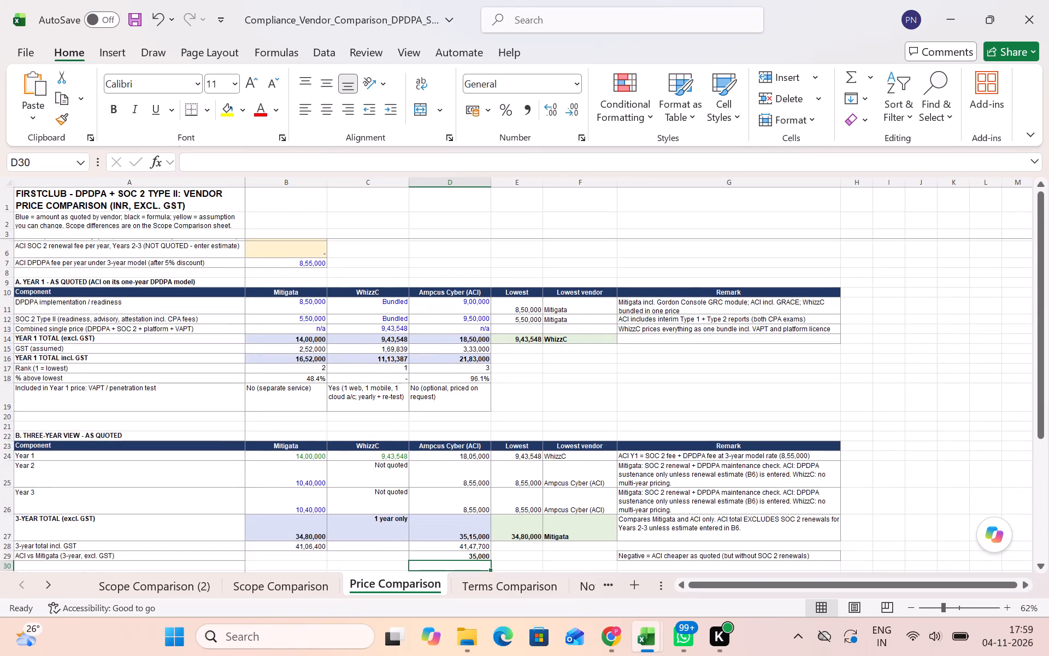
{"action": "scroll", "coordinate": [543, 472], "scroll_direction": "down", "scroll_amount": 1}
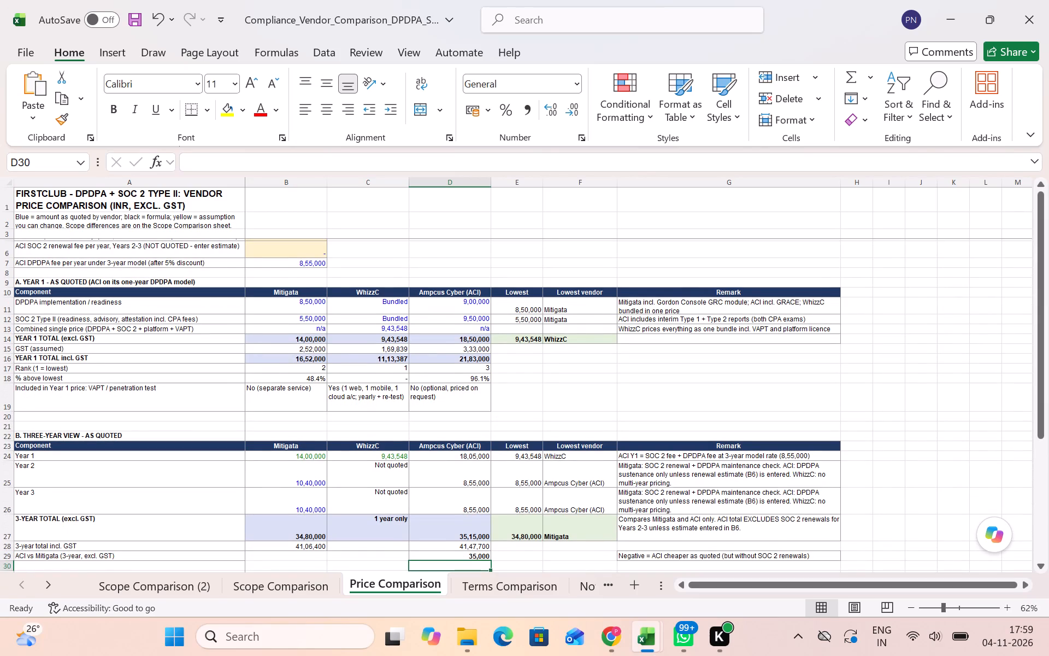
{"action": "scroll", "coordinate": [543, 472], "scroll_direction": "down", "scroll_amount": 1}
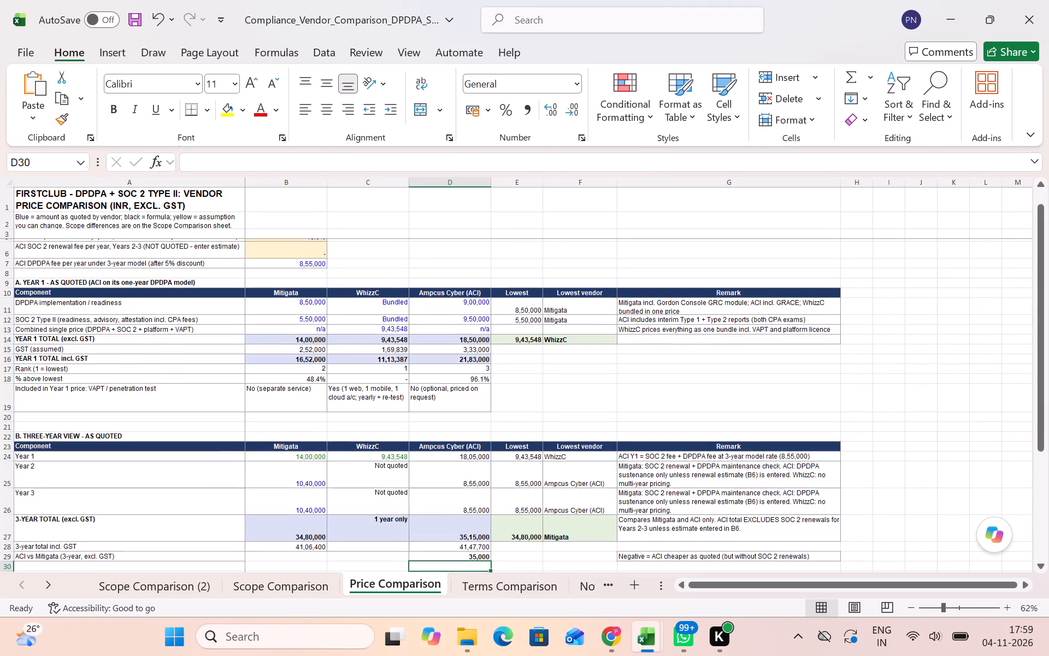
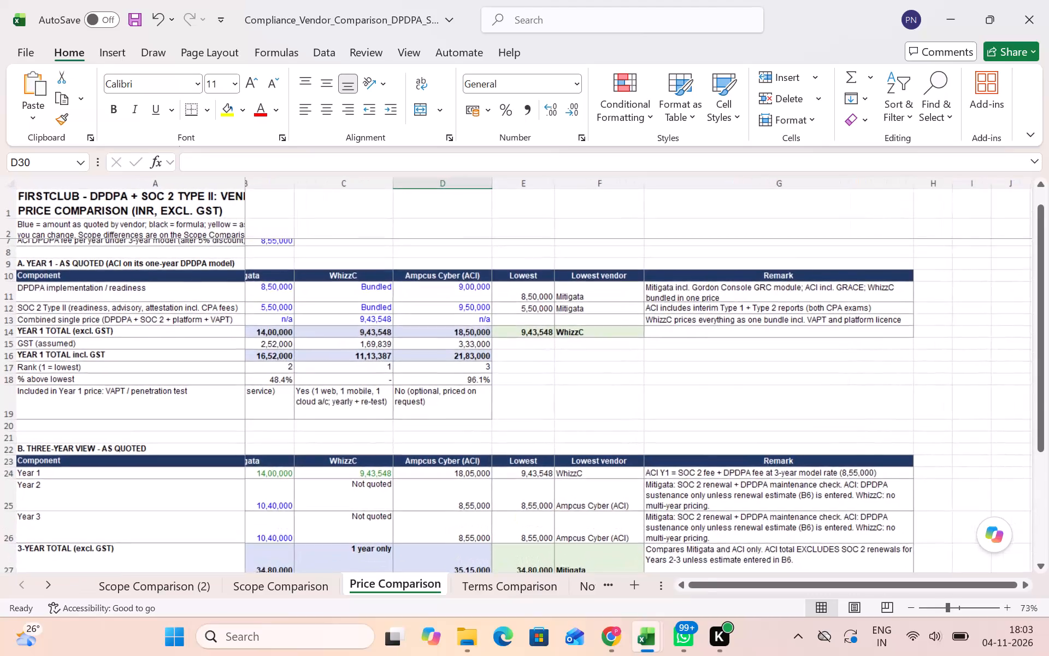
Examine the Year 1 as-quoted prices, the three-year view and the break-even check on the Price Comparison sheet, including the remarks.
{"action": "scroll", "coordinate": [486, 376], "scroll_direction": "right", "scroll_amount": 2}
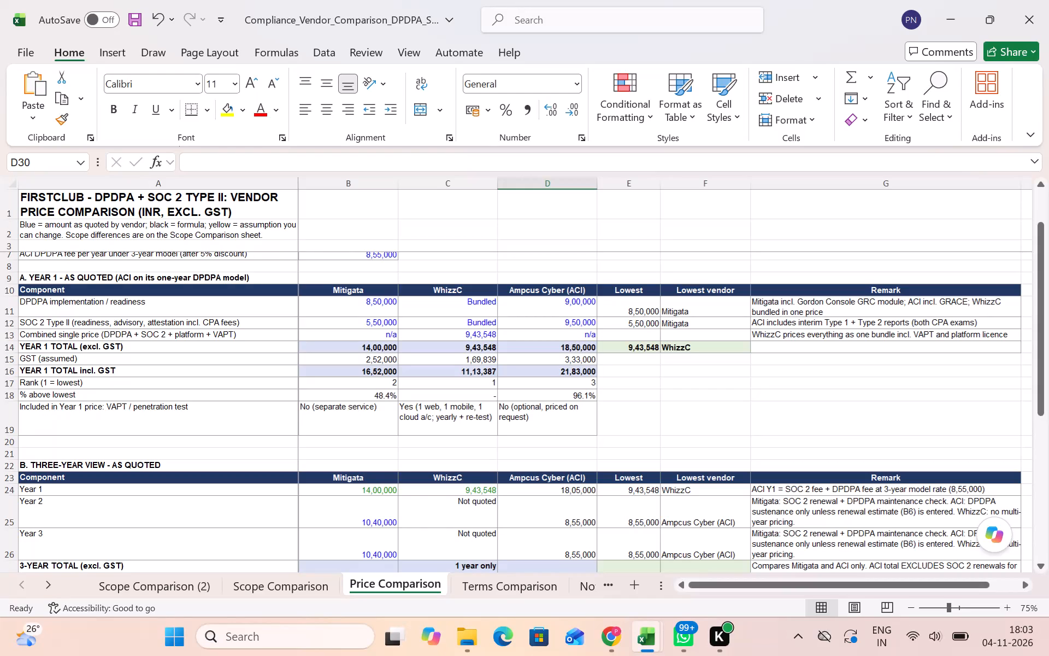
{"action": "scroll", "coordinate": [486, 376], "scroll_direction": "right", "scroll_amount": 1}
{"action": "scroll", "coordinate": [486, 376], "scroll_direction": "down", "scroll_amount": 1}
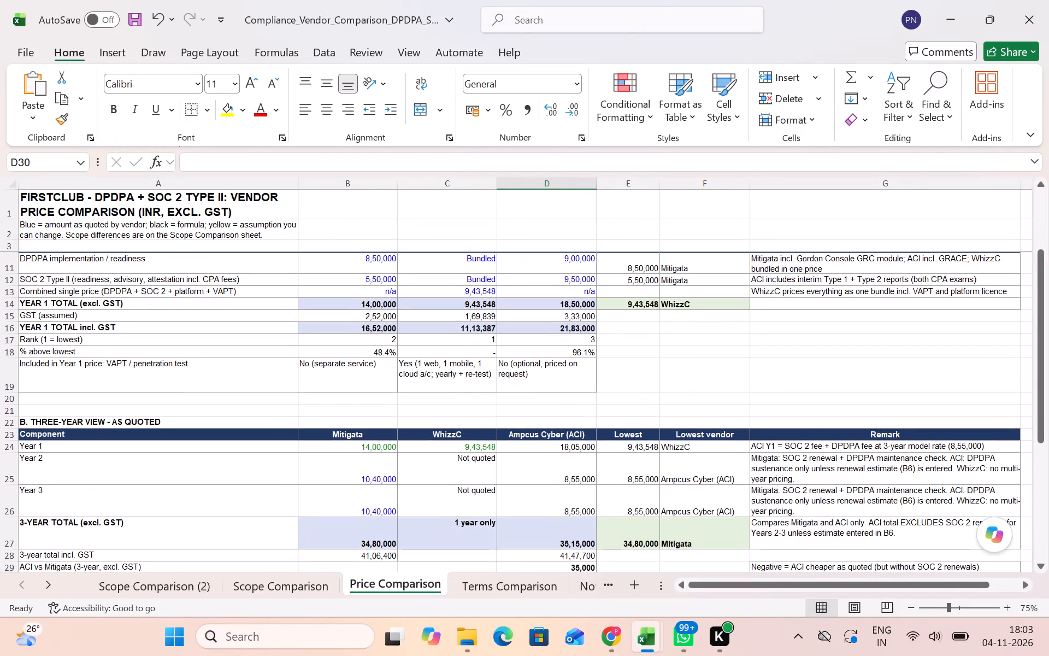
{"action": "scroll", "coordinate": [486, 376], "scroll_direction": "up", "scroll_amount": 1}
{"action": "scroll", "coordinate": [486, 376], "scroll_direction": "down", "scroll_amount": 2}
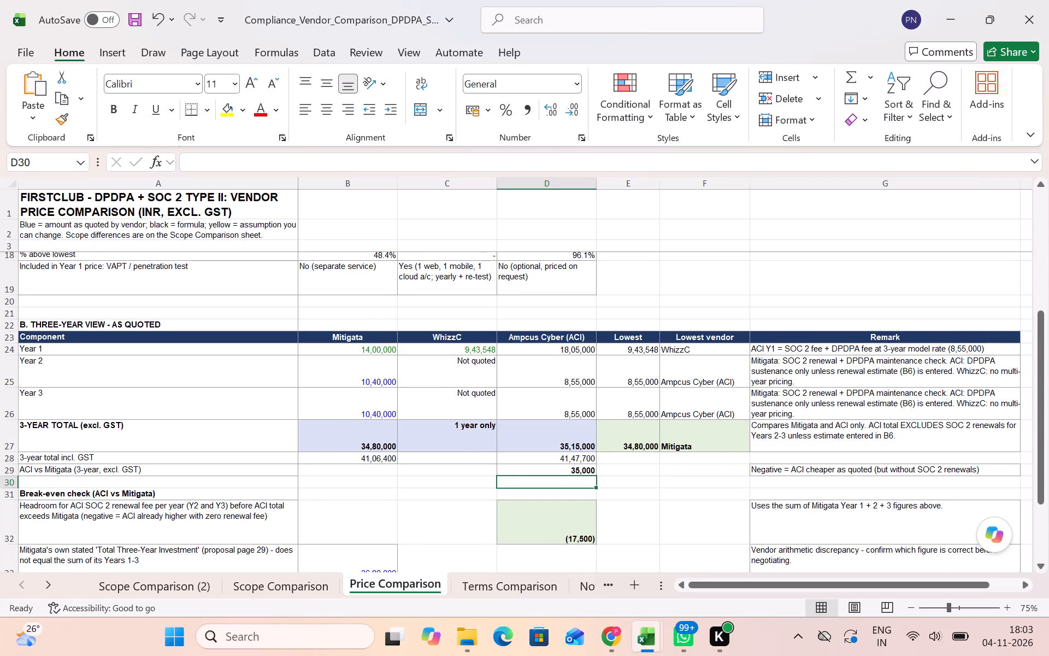
{"action": "scroll", "coordinate": [521, 396], "scroll_direction": "down", "scroll_amount": 1}
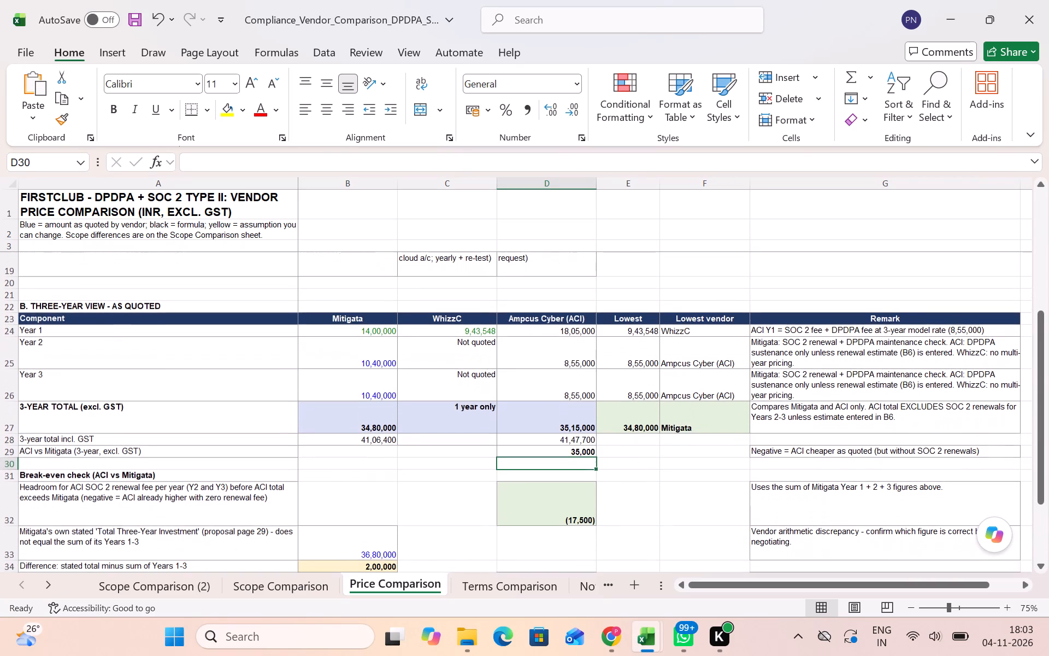
{"action": "scroll", "coordinate": [521, 396], "scroll_direction": "down", "scroll_amount": 2}
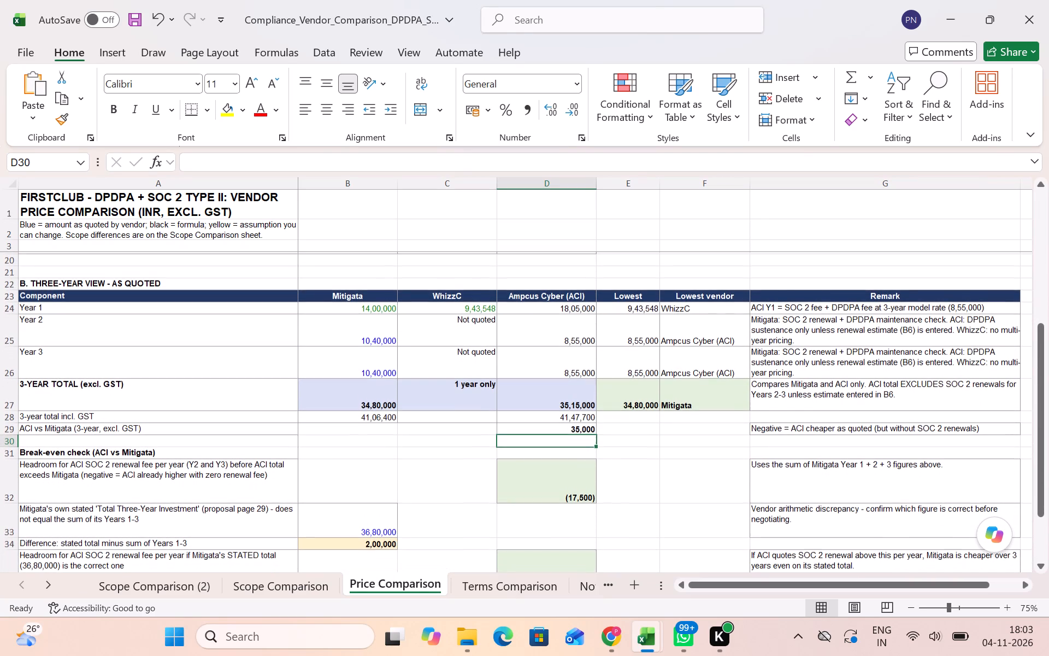
{"action": "scroll", "coordinate": [552, 541], "scroll_direction": "down", "scroll_amount": 1}
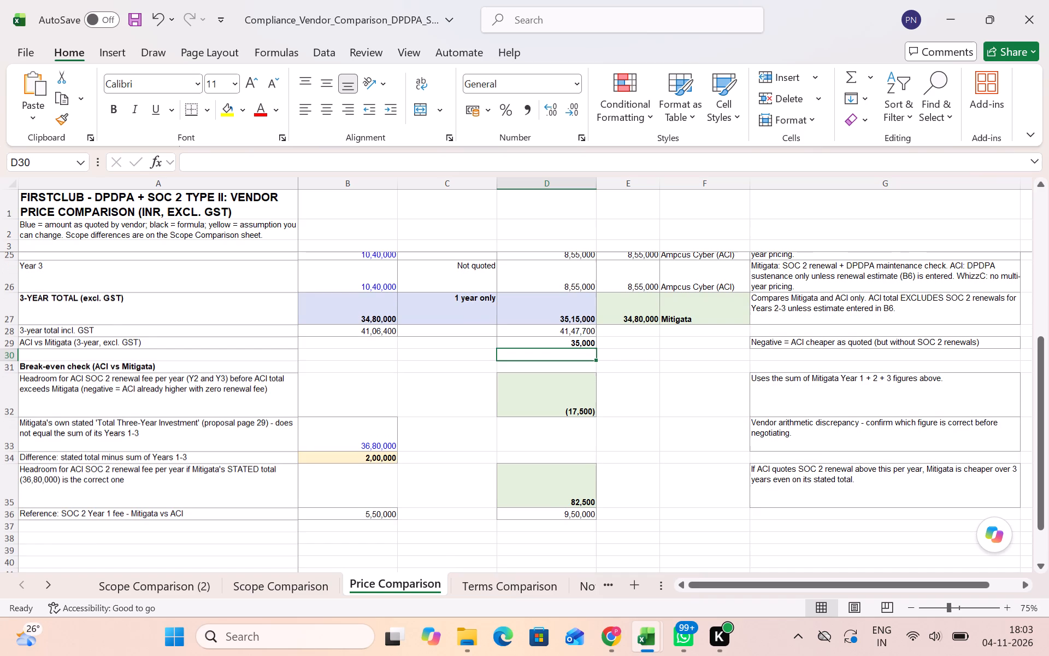
{"action": "scroll", "coordinate": [551, 521], "scroll_direction": "down", "scroll_amount": 1}
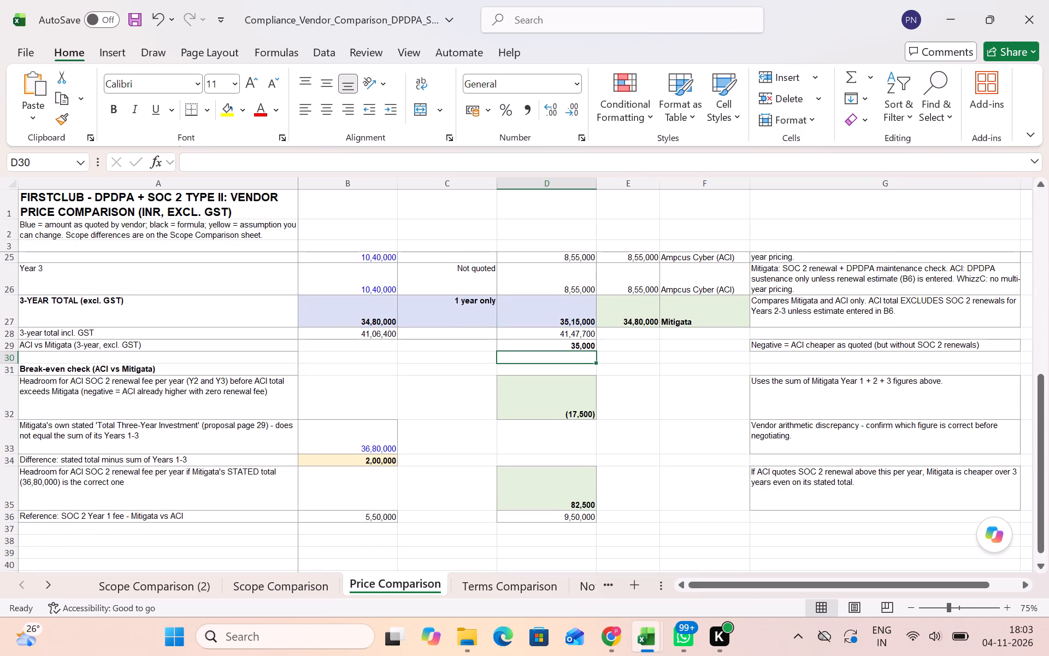
Inspect the ACI vs Mitigata break-even rows, from the SOC 2 renewal fee headroom to the SOC 2 Year 1 fee reference.
{"action": "left_click", "coordinate": [116, 407]}
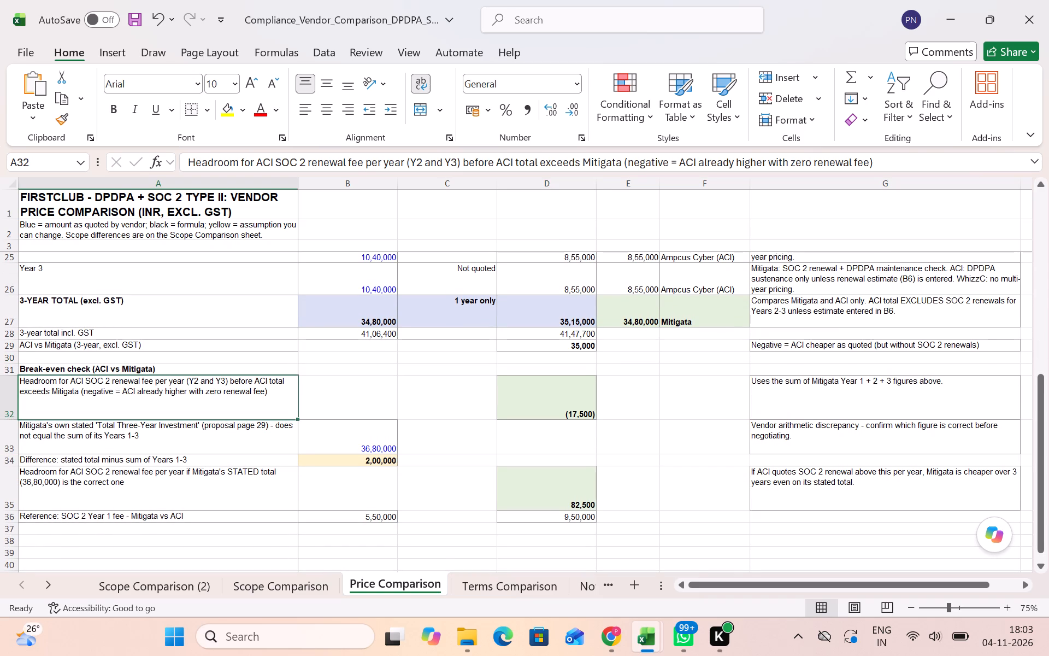
{"action": "key", "text": "Right"}
{"action": "key", "text": "Right"}
{"action": "key", "text": "Right"}
{"action": "key", "text": "Down"}
{"action": "key", "text": "Down"}
{"action": "key", "text": "Down"}
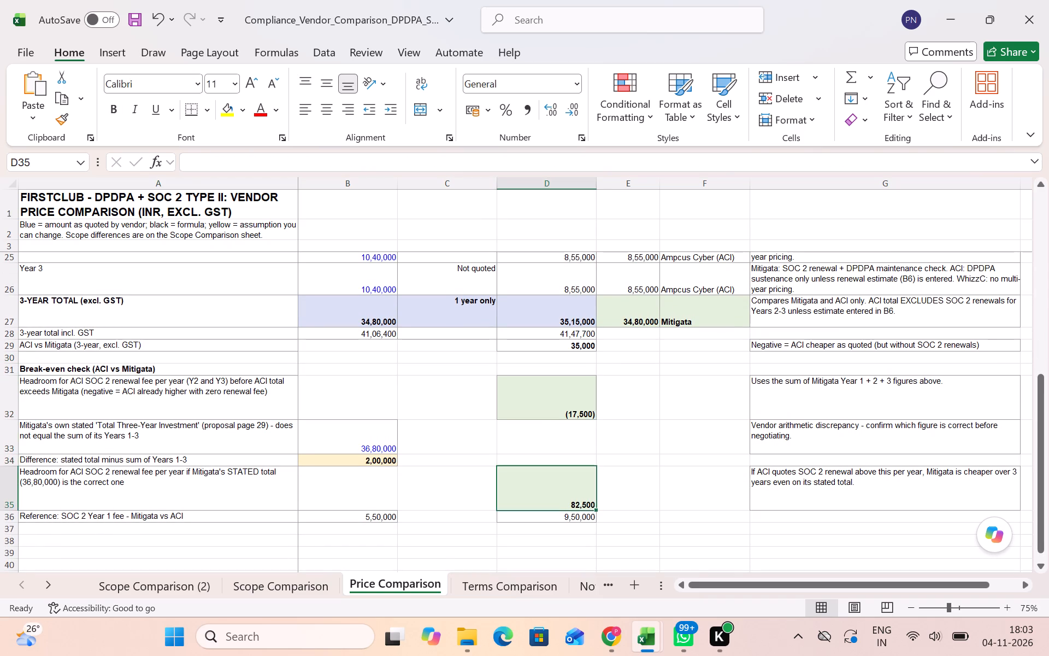
{"action": "key", "text": "Down"}
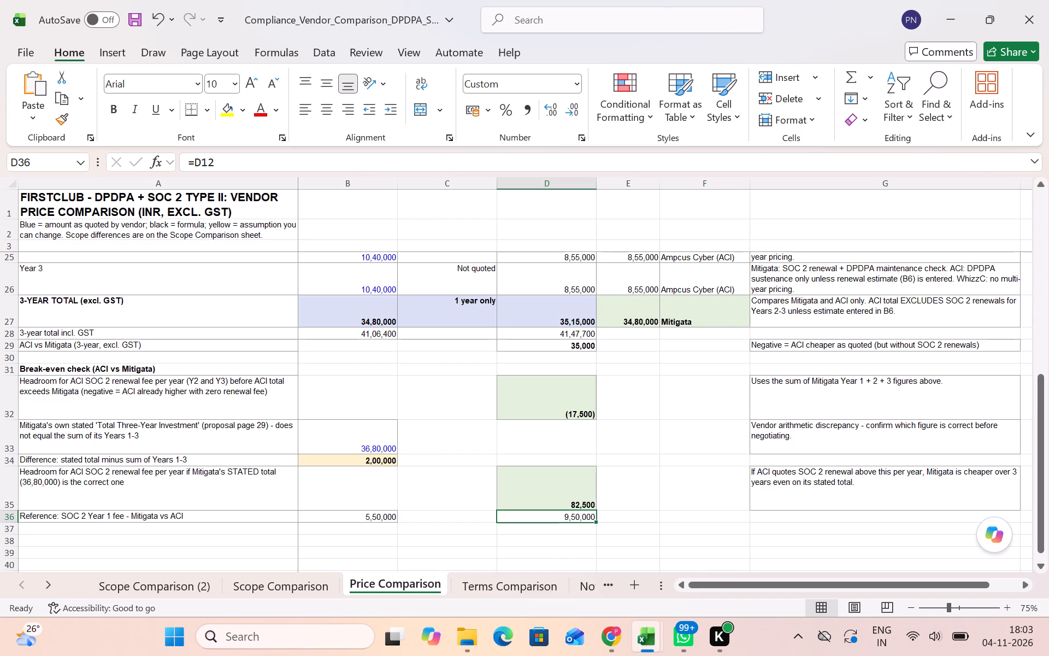
{"action": "key", "text": "Left"}
{"action": "key", "text": "Left"}
{"action": "key", "text": "Left"}
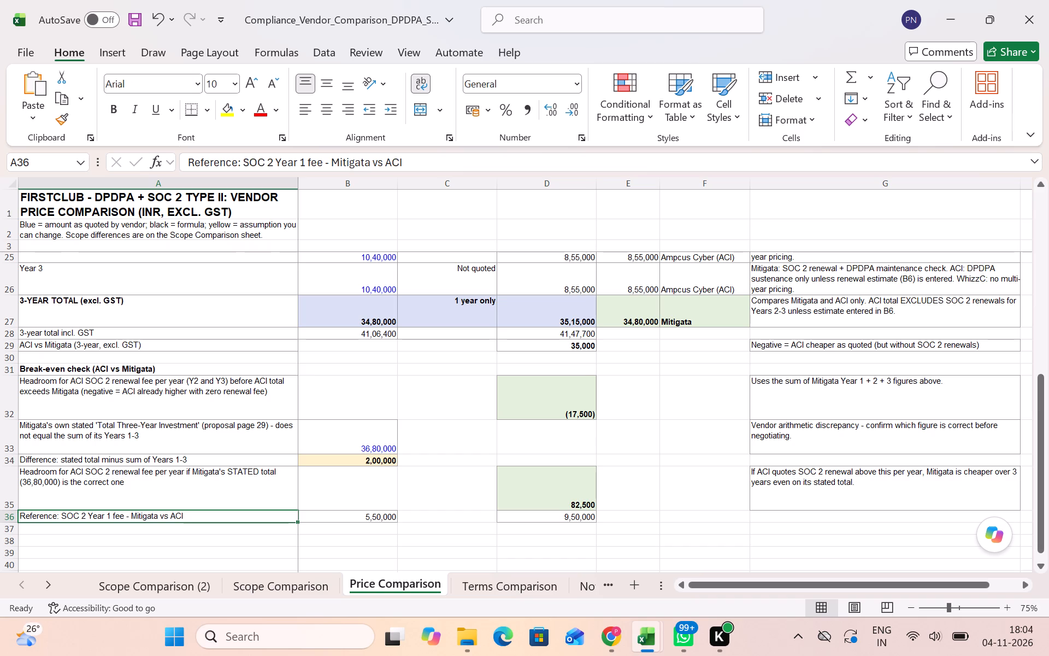
{"action": "key", "text": "Up"}
{"action": "key", "text": "Up"}
{"action": "key", "text": "Up"}
{"action": "key", "text": "Up"}
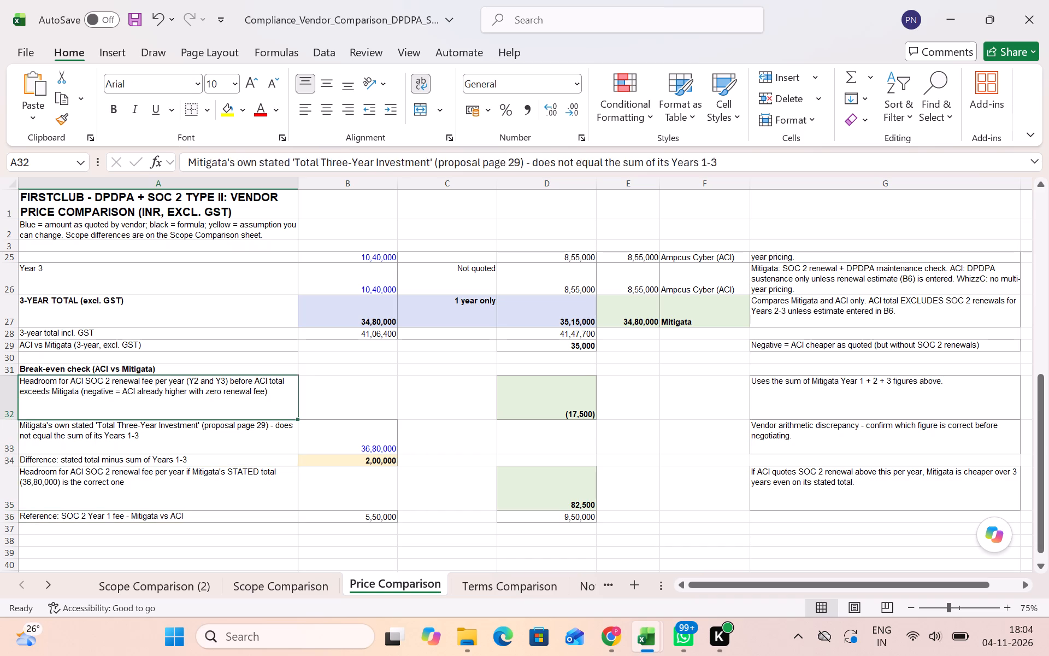
Review the Price Comparison sheet again from the assumptions through the Year 1 and three-year tables to the break-even check.
{"action": "key", "text": "Up"}
{"action": "key", "text": "Up"}
{"action": "key", "text": "Up"}
{"action": "key", "text": "Up"}
{"action": "key", "text": "Up"}
{"action": "key", "text": "Up"}
{"action": "key", "text": "Up"}
{"action": "key", "text": "Up"}
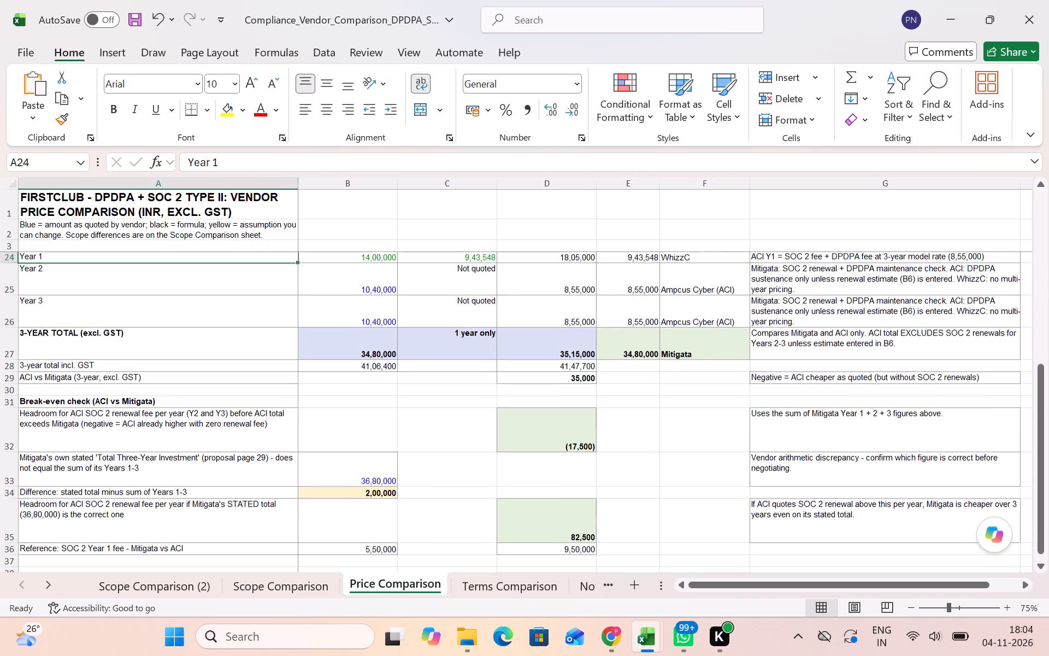
{"action": "key", "text": "Up"}
{"action": "key", "text": "Up"}
{"action": "key", "text": "Up"}
{"action": "key", "text": "Up"}
{"action": "key", "text": "Up"}
{"action": "key", "text": "Up"}
{"action": "key", "text": "Up"}
{"action": "key", "text": "Up"}
{"action": "key", "text": "Up"}
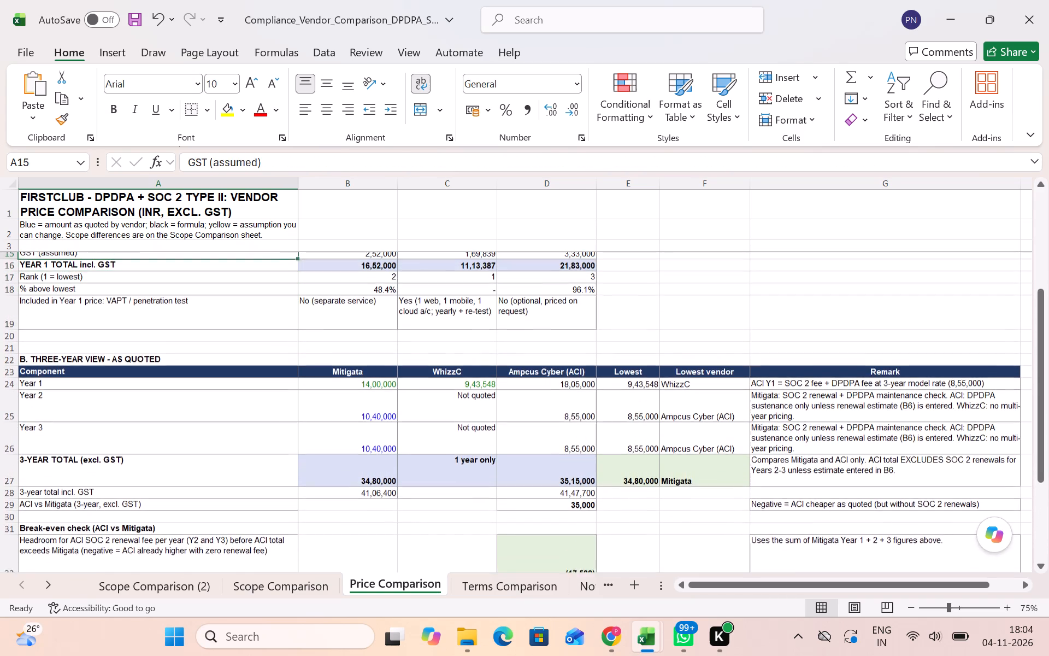
{"action": "key", "text": "Up"}
{"action": "key", "text": "Up"}
{"action": "key", "text": "Up"}
{"action": "key", "text": "Up"}
{"action": "key", "text": "Up"}
{"action": "key", "text": "Up"}
{"action": "key", "text": "Up"}
{"action": "key", "text": "Up"}
{"action": "key", "text": "Up"}
{"action": "key", "text": "Up"}
{"action": "key", "text": "Up"}
{"action": "key", "text": "Up"}
{"action": "key", "text": "Up"}
{"action": "key", "text": "Down"}
{"action": "key", "text": "Down"}
{"action": "key", "text": "Down"}
{"action": "key", "text": "Down"}
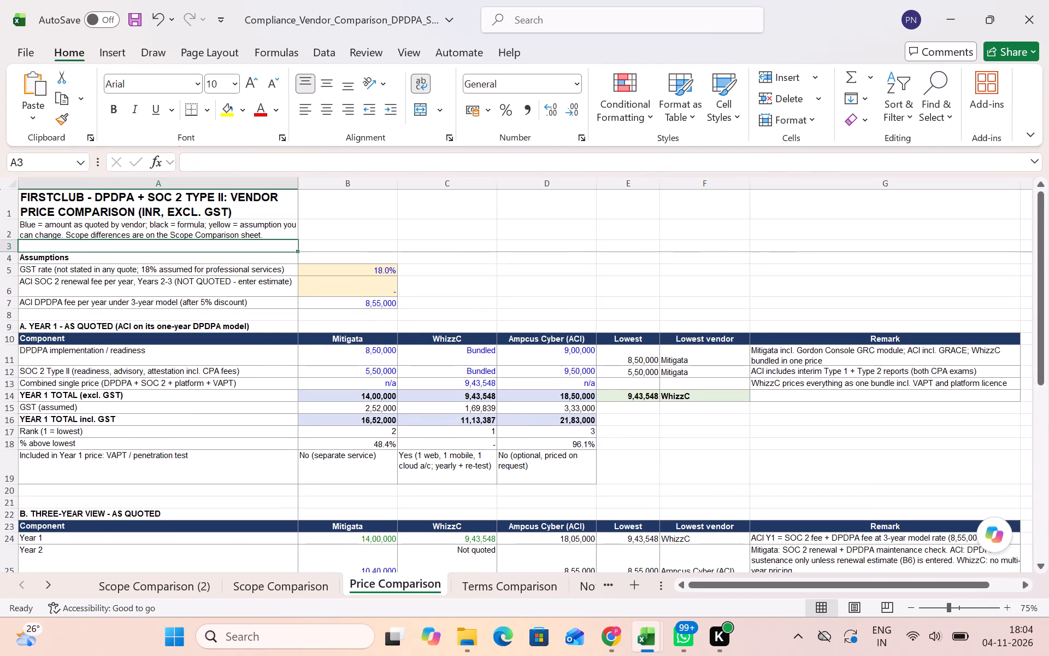
{"action": "key", "text": "Down"}
{"action": "key", "text": "Down"}
{"action": "key", "text": "Down"}
{"action": "key", "text": "Down"}
{"action": "key", "text": "Down"}
{"action": "key", "text": "Down"}
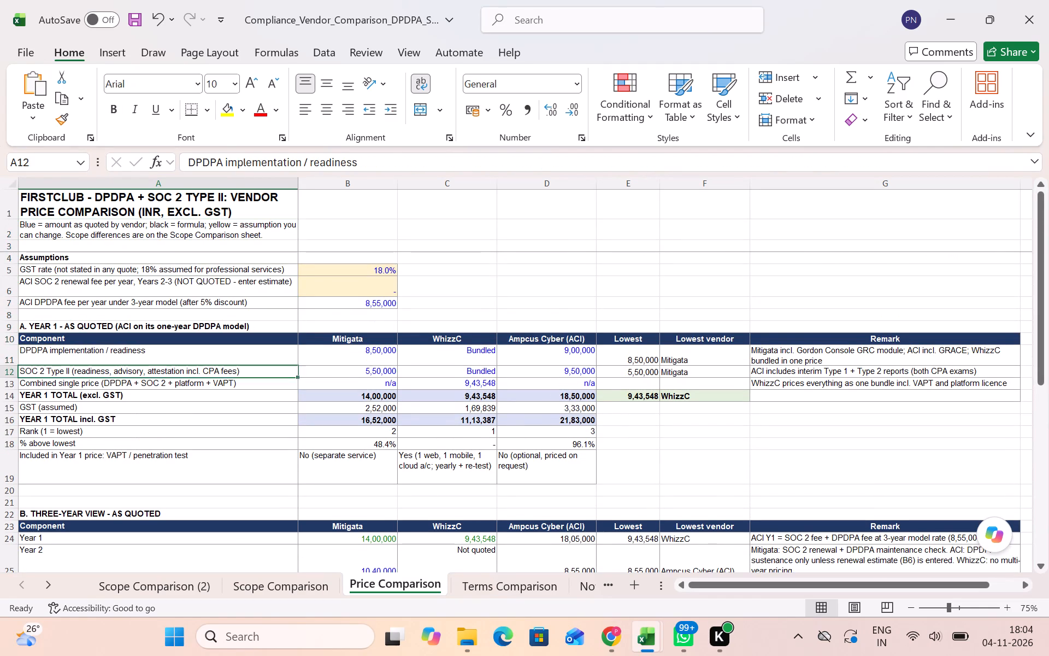
{"action": "key", "text": "Down"}
{"action": "key", "text": "Down"}
{"action": "key", "text": "Down"}
{"action": "key", "text": "Down"}
{"action": "key", "text": "Down"}
{"action": "key", "text": "Down"}
{"action": "key", "text": "Down"}
{"action": "key", "text": "Down"}
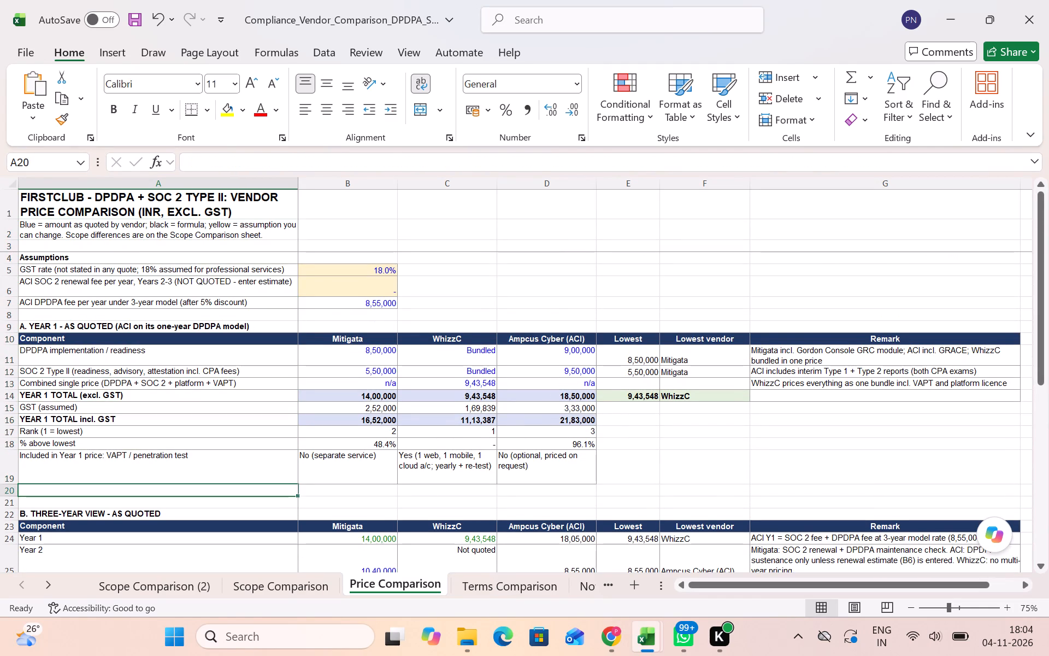
{"action": "key", "text": "Down"}
{"action": "key", "text": "Down"}
{"action": "key", "text": "Down"}
{"action": "key", "text": "Down"}
{"action": "key", "text": "Down"}
{"action": "key", "text": "Down"}
{"action": "key", "text": "Down"}
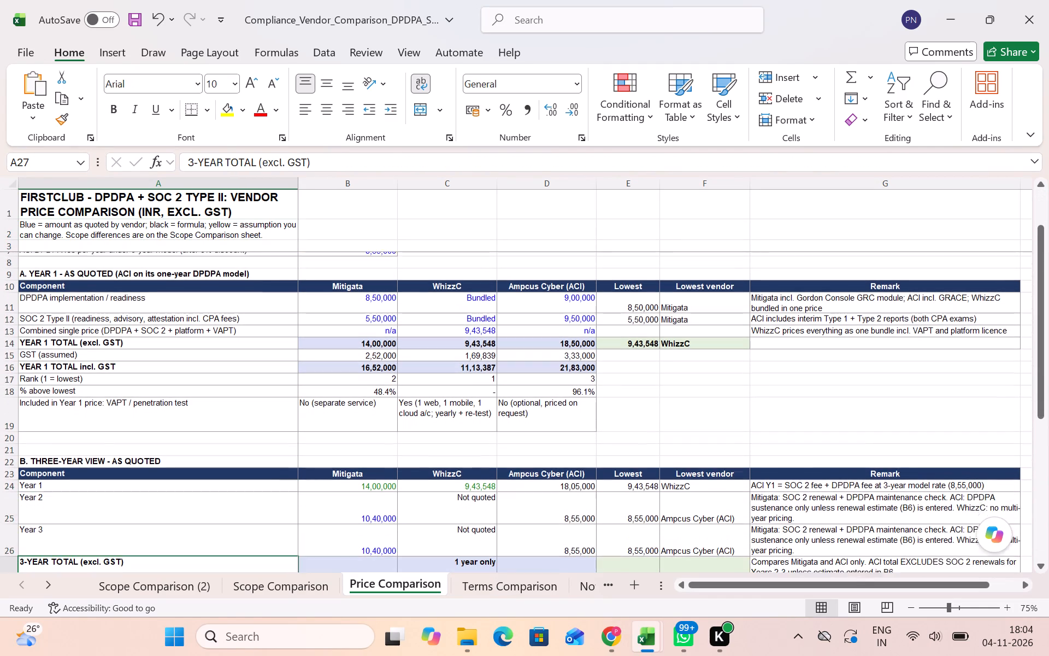
{"action": "key", "text": "Down"}
{"action": "key", "text": "Down"}
{"action": "key", "text": "Down"}
{"action": "key", "text": "Down"}
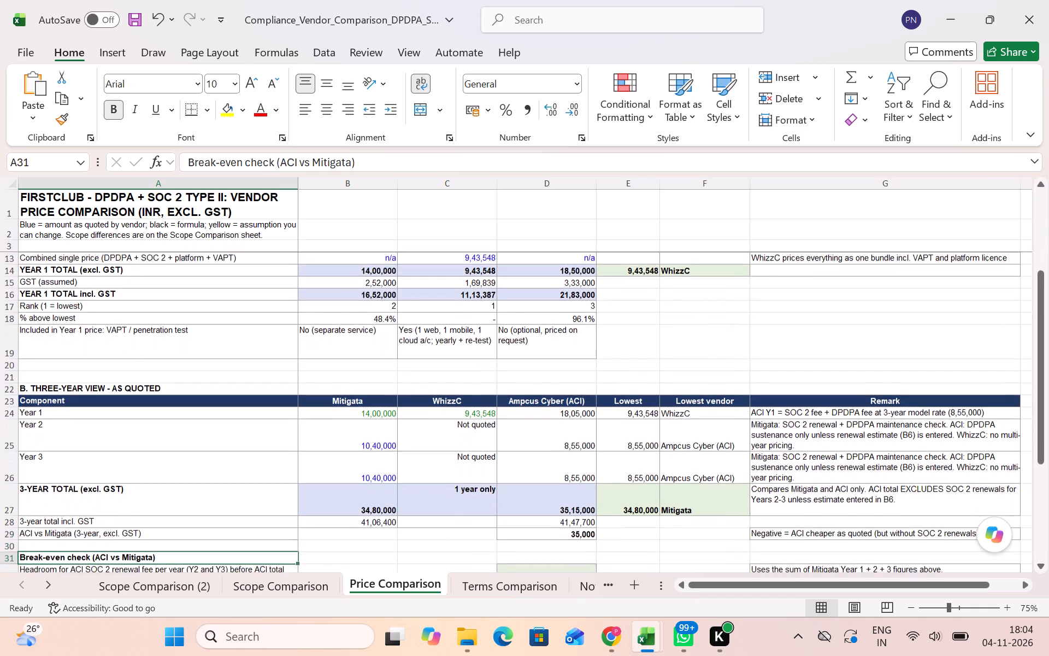
{"action": "key", "text": "Down"}
{"action": "key", "text": "Down"}
{"action": "key", "text": "Down"}
{"action": "key", "text": "Down"}
{"action": "key", "text": "Down"}
{"action": "key", "text": "Down"}
{"action": "key", "text": "Down"}
{"action": "key", "text": "Down"}
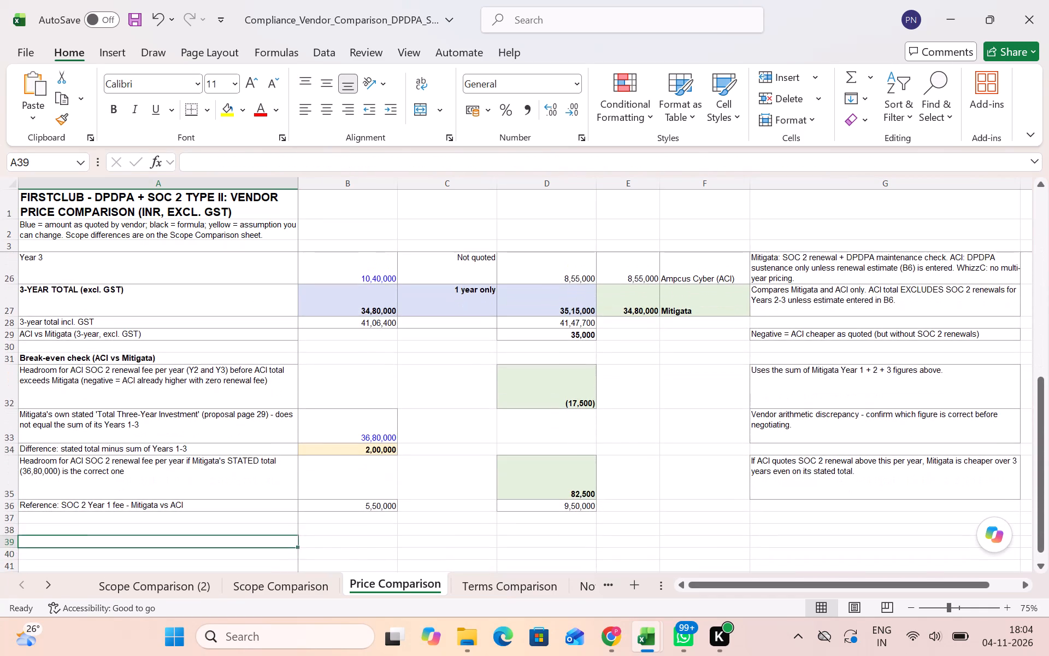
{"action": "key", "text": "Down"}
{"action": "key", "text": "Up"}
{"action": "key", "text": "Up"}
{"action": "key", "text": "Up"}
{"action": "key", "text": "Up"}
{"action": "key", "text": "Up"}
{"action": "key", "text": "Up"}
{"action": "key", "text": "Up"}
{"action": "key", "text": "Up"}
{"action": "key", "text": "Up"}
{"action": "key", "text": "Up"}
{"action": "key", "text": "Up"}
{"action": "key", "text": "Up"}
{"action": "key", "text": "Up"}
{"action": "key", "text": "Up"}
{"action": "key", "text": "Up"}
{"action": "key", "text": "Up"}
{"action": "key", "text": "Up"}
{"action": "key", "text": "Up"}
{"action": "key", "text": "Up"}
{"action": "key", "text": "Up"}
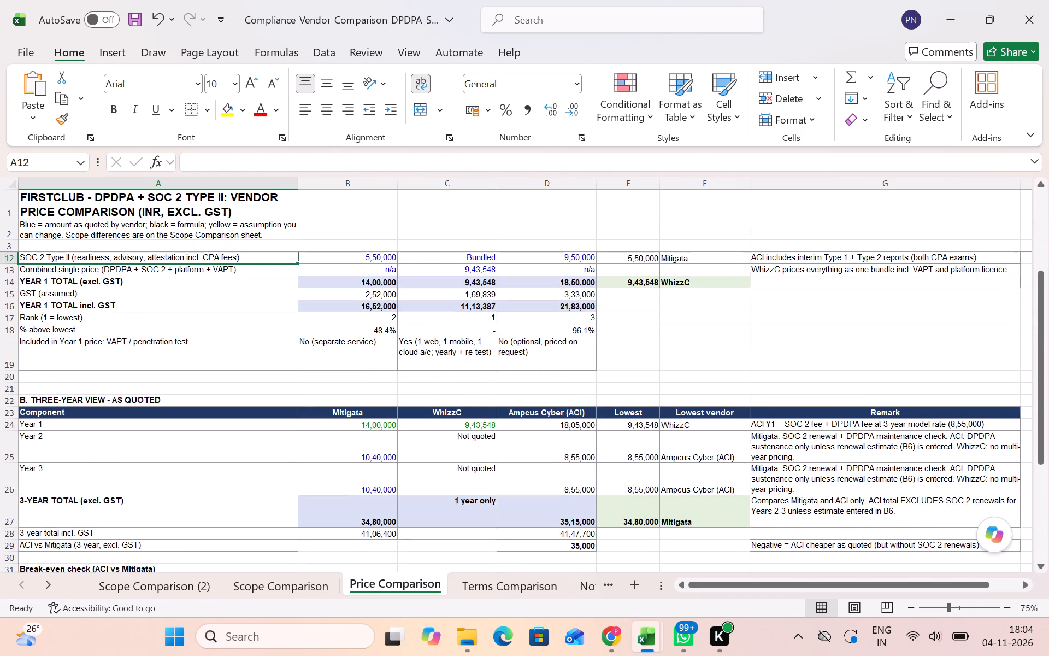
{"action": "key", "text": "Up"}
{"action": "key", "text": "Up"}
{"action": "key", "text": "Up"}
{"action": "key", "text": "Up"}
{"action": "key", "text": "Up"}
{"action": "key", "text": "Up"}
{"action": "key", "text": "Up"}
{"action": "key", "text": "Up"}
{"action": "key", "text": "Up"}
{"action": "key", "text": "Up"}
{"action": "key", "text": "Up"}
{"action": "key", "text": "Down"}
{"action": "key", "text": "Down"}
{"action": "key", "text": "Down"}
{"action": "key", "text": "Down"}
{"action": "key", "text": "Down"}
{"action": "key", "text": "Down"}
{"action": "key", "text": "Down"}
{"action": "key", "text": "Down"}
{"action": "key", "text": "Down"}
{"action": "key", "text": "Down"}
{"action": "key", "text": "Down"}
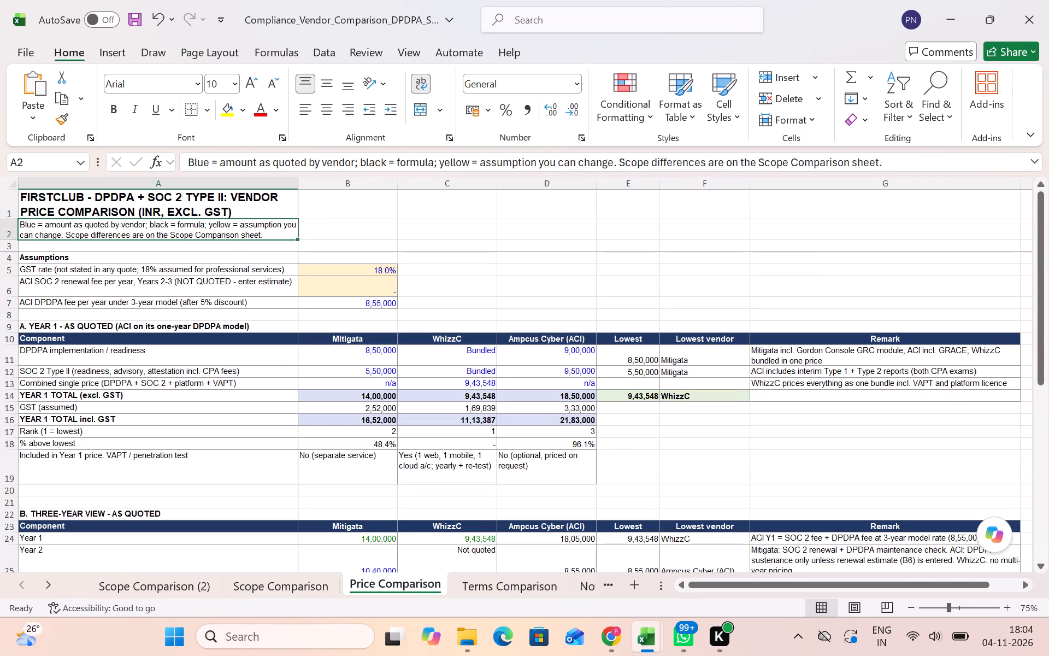
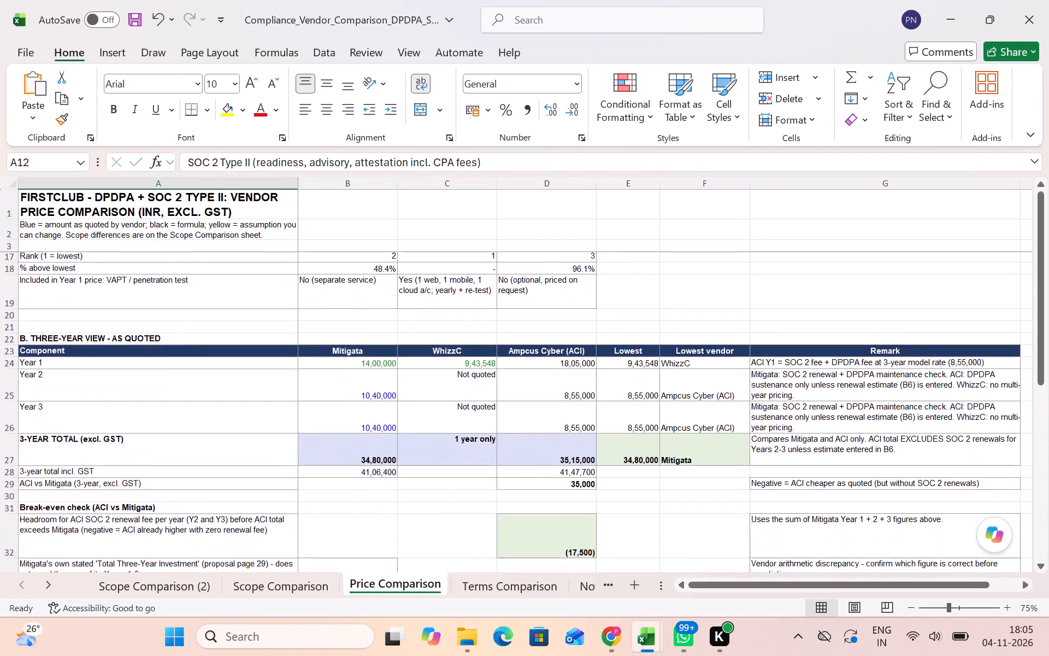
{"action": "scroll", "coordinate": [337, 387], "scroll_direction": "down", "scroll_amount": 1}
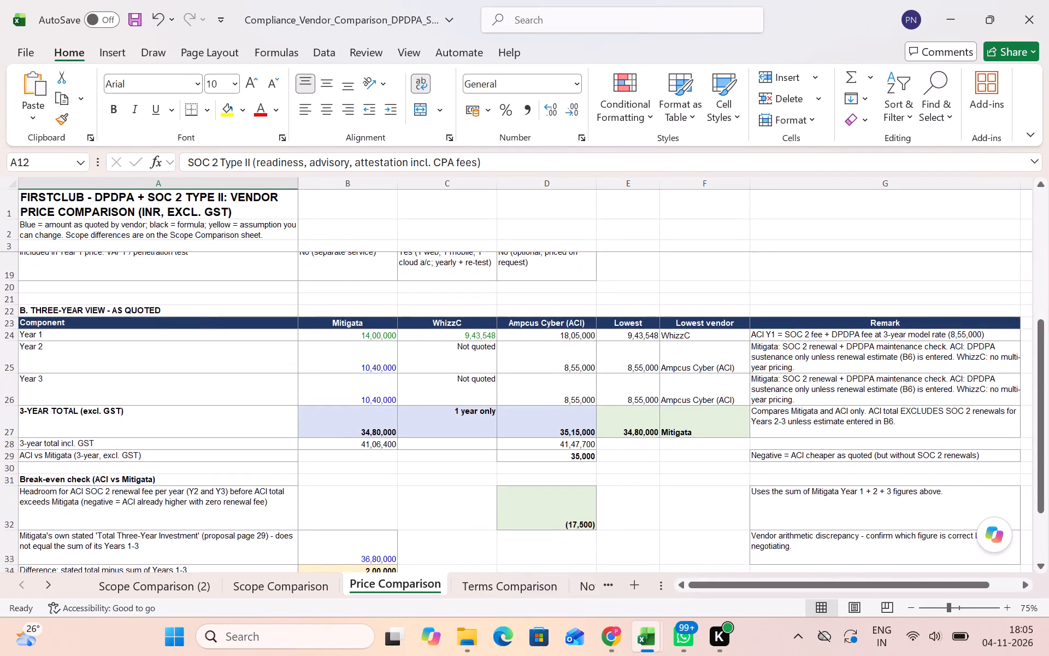
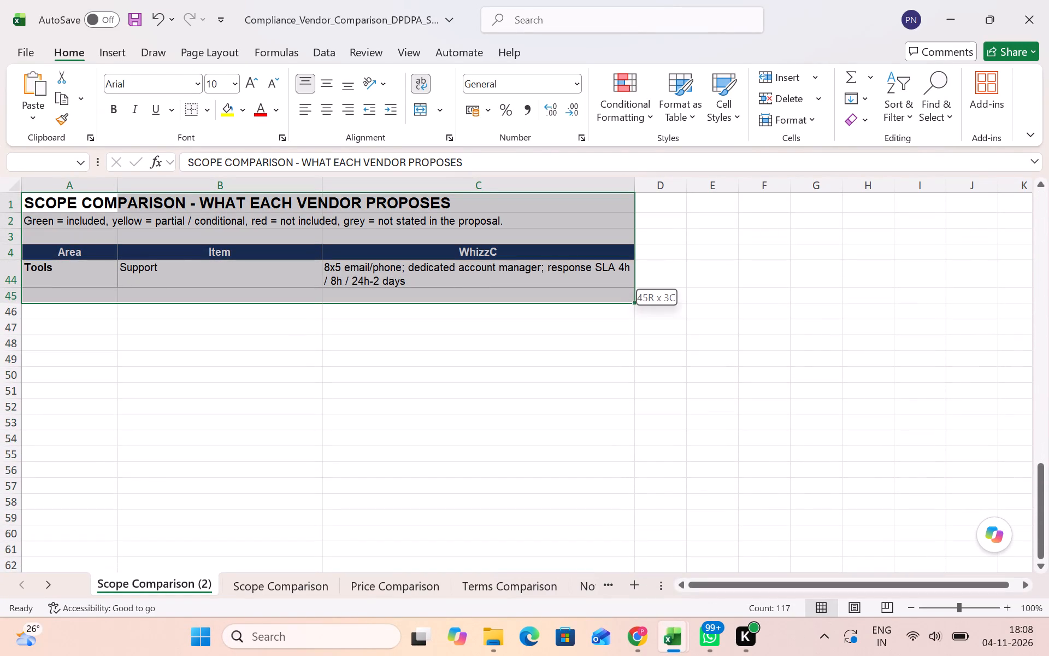
Copy the WhizzC scope table A1:C44 from the Scope Comparison (2) sheet and paste it into a new blank workbook.
{"action": "key", "text": "ctrl+c"}
{"action": "key", "text": "ctrl+c"}
{"action": "key", "text": "ctrl+c"}
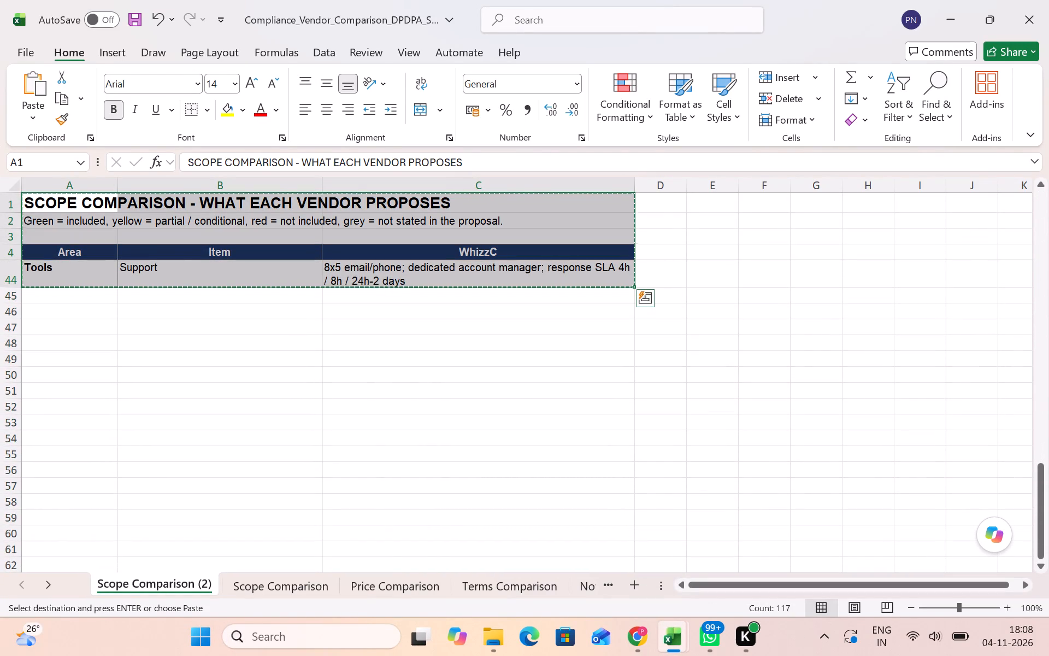
{"action": "scroll", "coordinate": [675, 640], "scroll_direction": "down", "scroll_amount": 1}
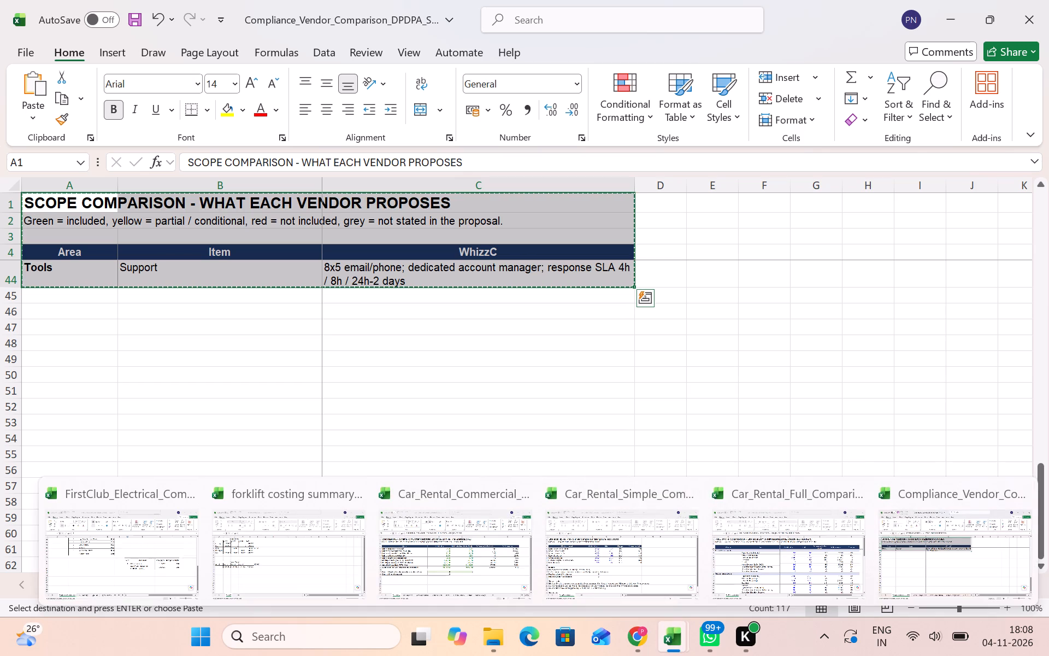
{"action": "scroll", "coordinate": [368, 334], "scroll_direction": "down", "scroll_amount": 1}
{"action": "scroll", "coordinate": [368, 334], "scroll_direction": "left", "scroll_amount": 1}
{"action": "left_click", "coordinate": [29, 54]}
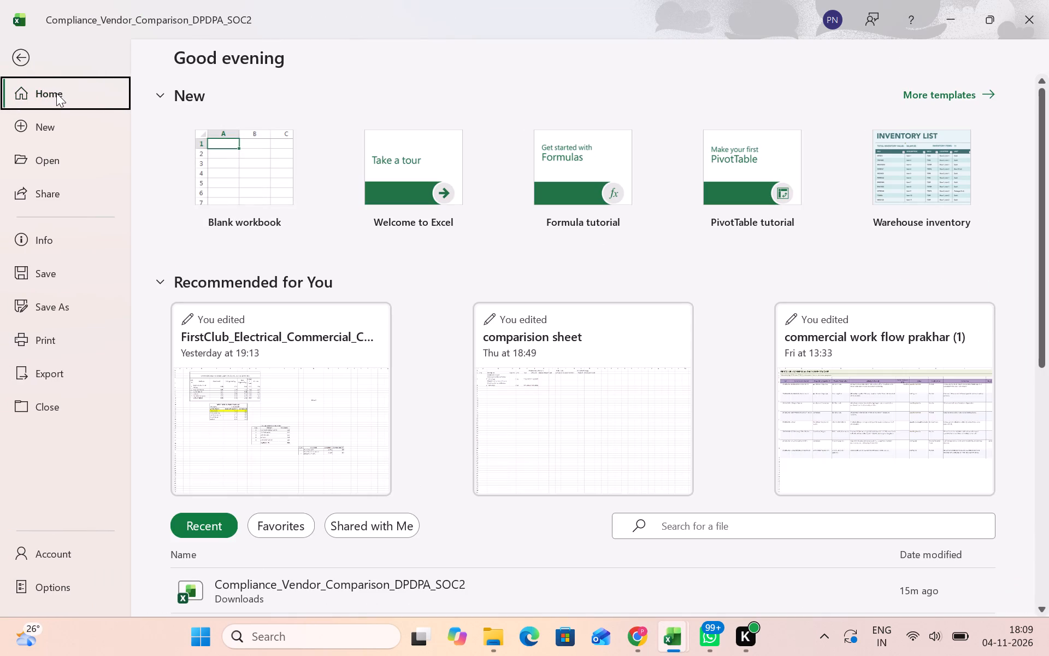
{"action": "left_click", "coordinate": [226, 161]}
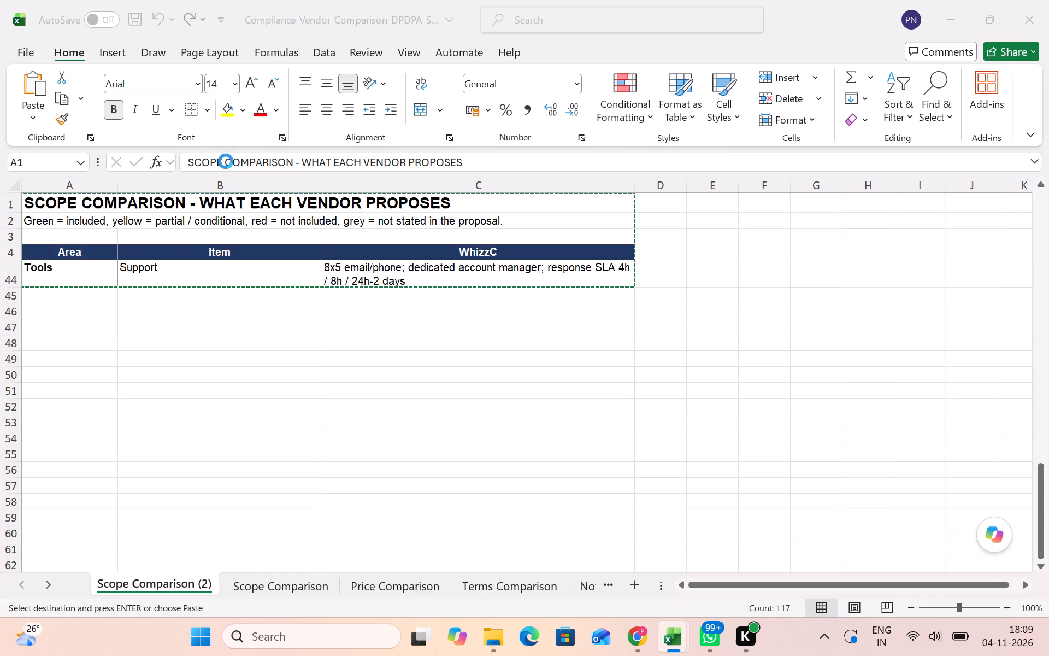
{"action": "key", "text": "ctrl+v"}
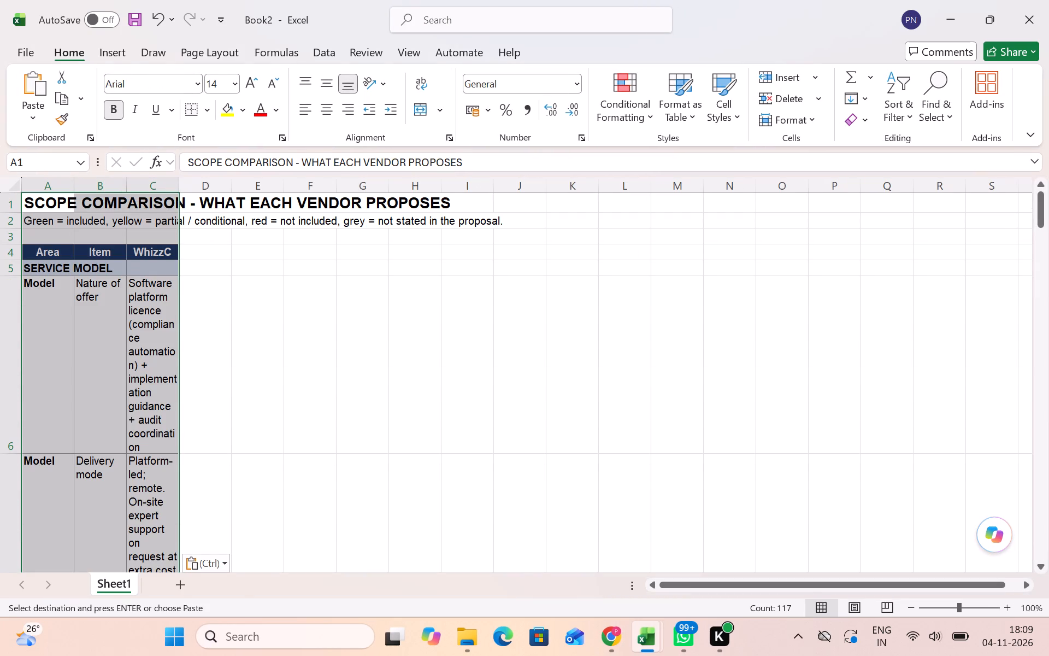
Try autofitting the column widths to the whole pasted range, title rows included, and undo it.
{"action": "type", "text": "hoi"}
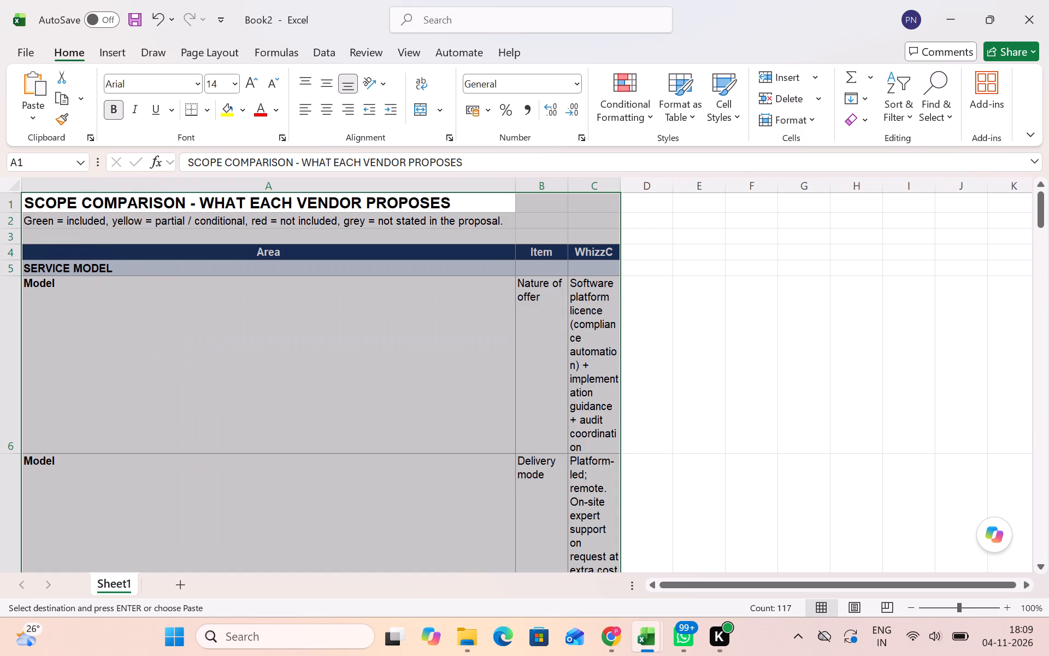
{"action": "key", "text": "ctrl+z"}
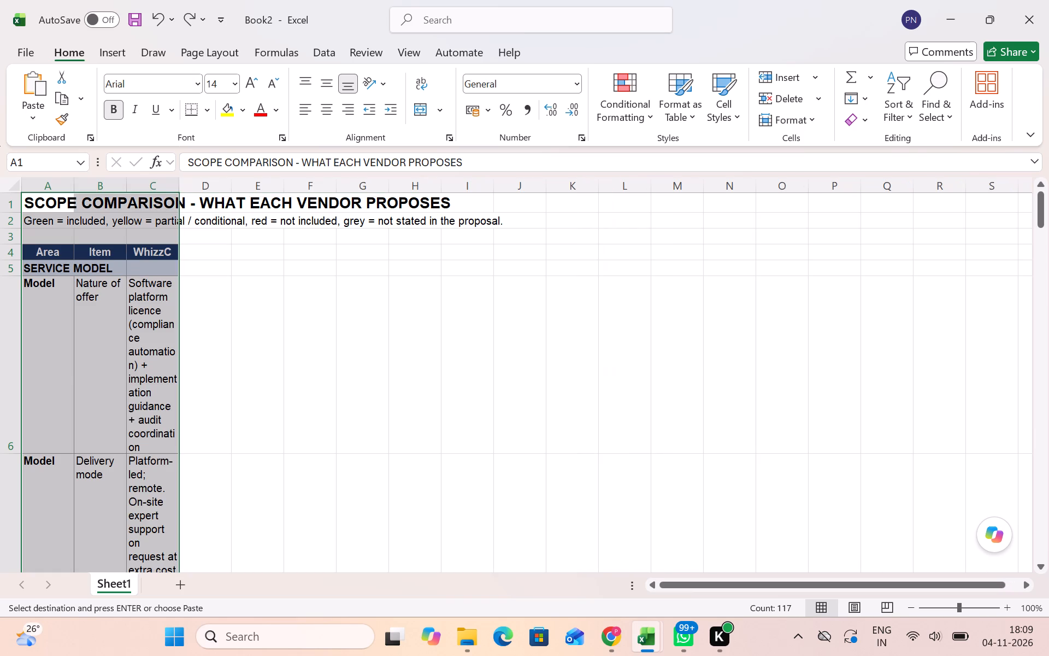
Autofit the column widths and row heights for the table range A4:C44, leaving out the title rows.
{"action": "left_click", "coordinate": [246, 321]}
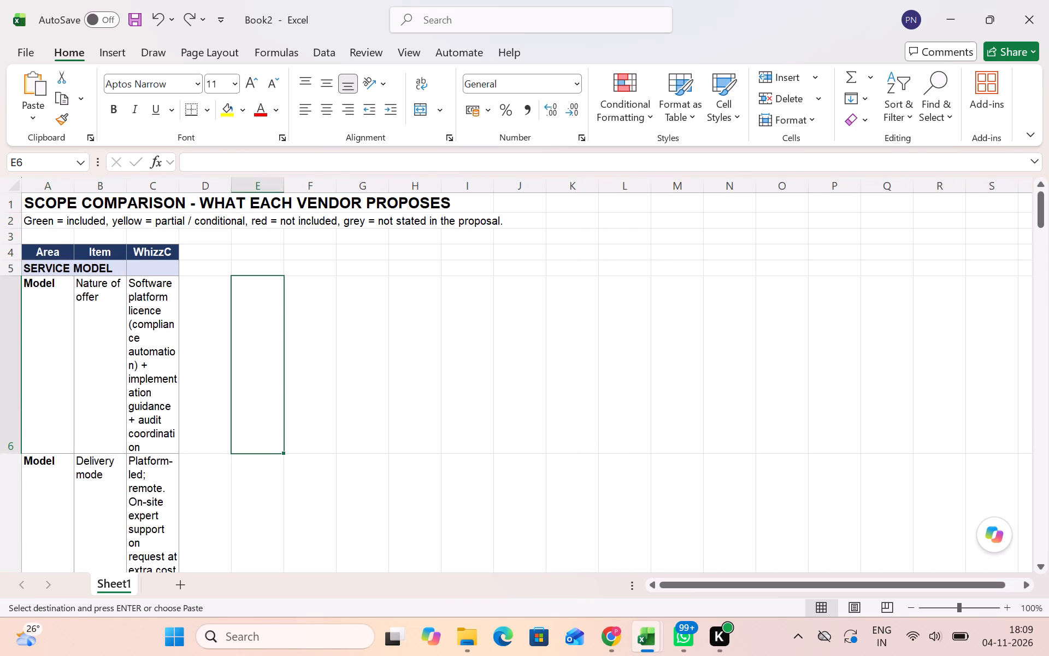
{"action": "left_click_drag", "start_coordinate": [38, 253], "coordinate": [52, 263]}
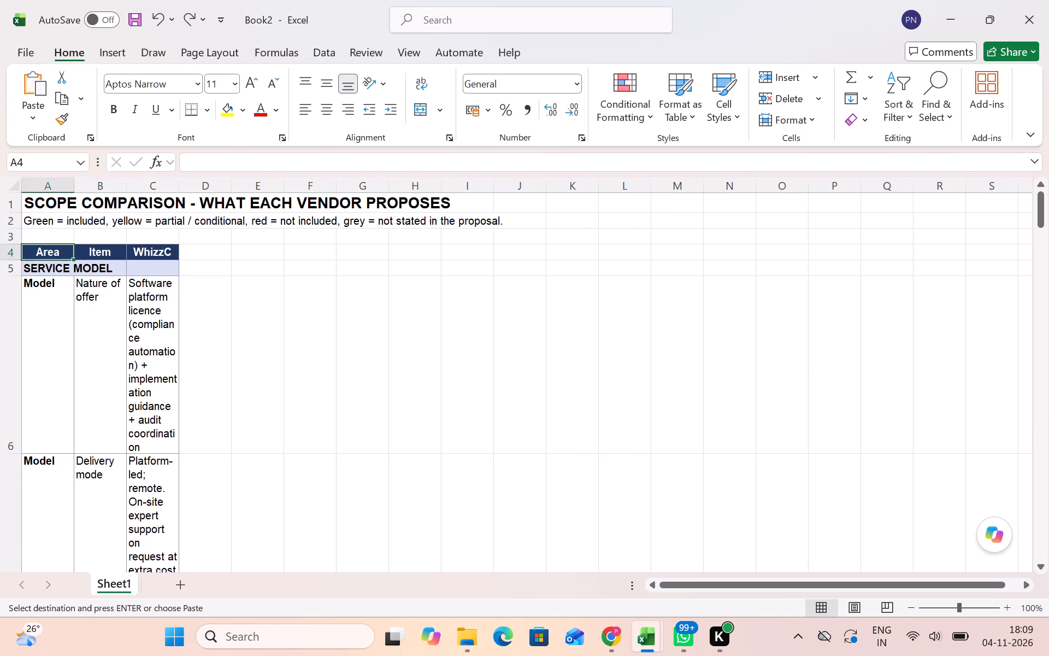
{"action": "left_click_drag", "start_coordinate": [52, 263], "coordinate": [182, 613]}
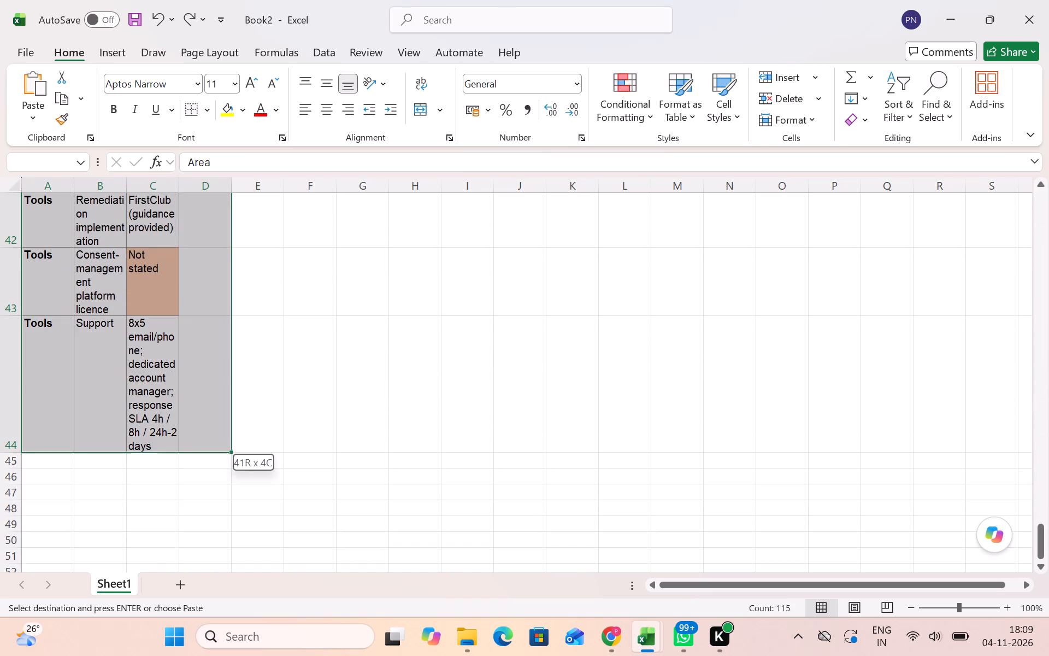
{"action": "left_click_drag", "start_coordinate": [182, 613], "coordinate": [163, 436]}
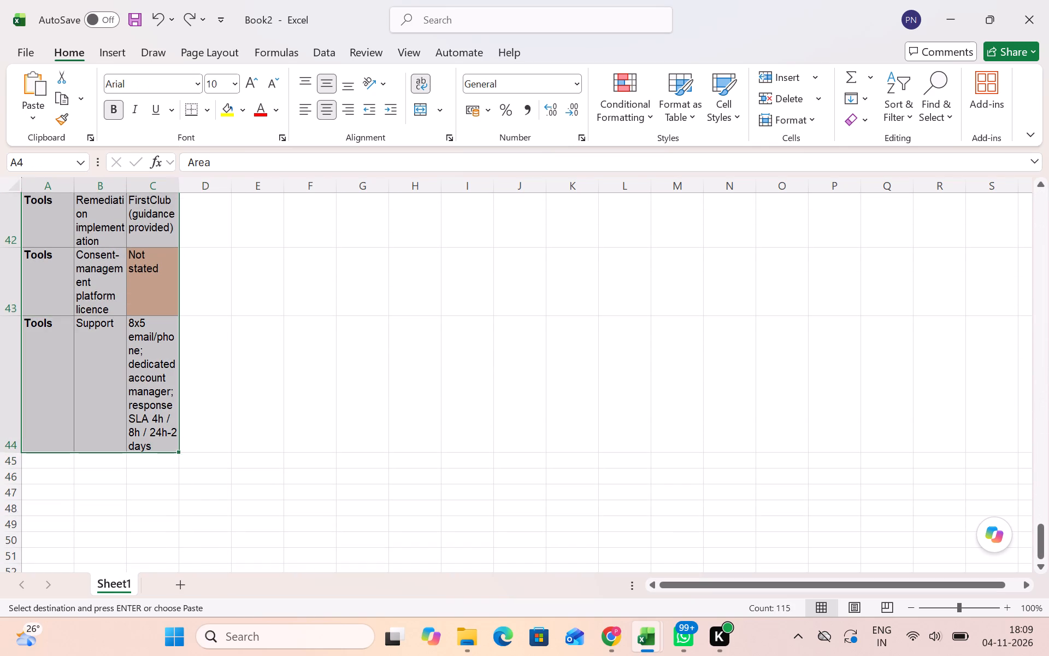
{"action": "type", "text": "hoi"}
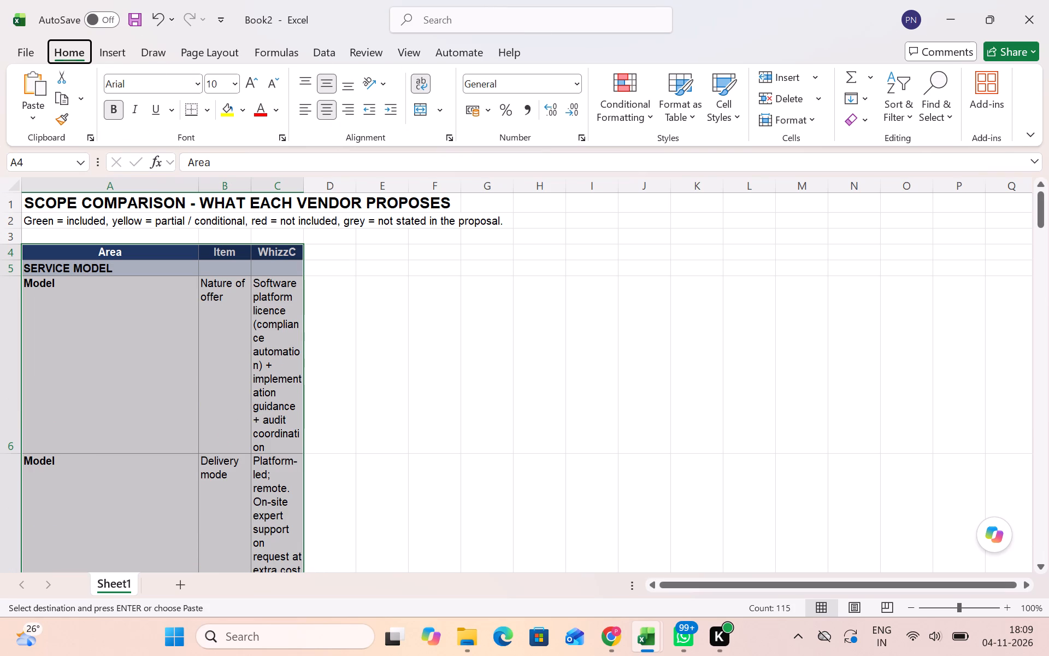
{"action": "type", "text": "hoa"}
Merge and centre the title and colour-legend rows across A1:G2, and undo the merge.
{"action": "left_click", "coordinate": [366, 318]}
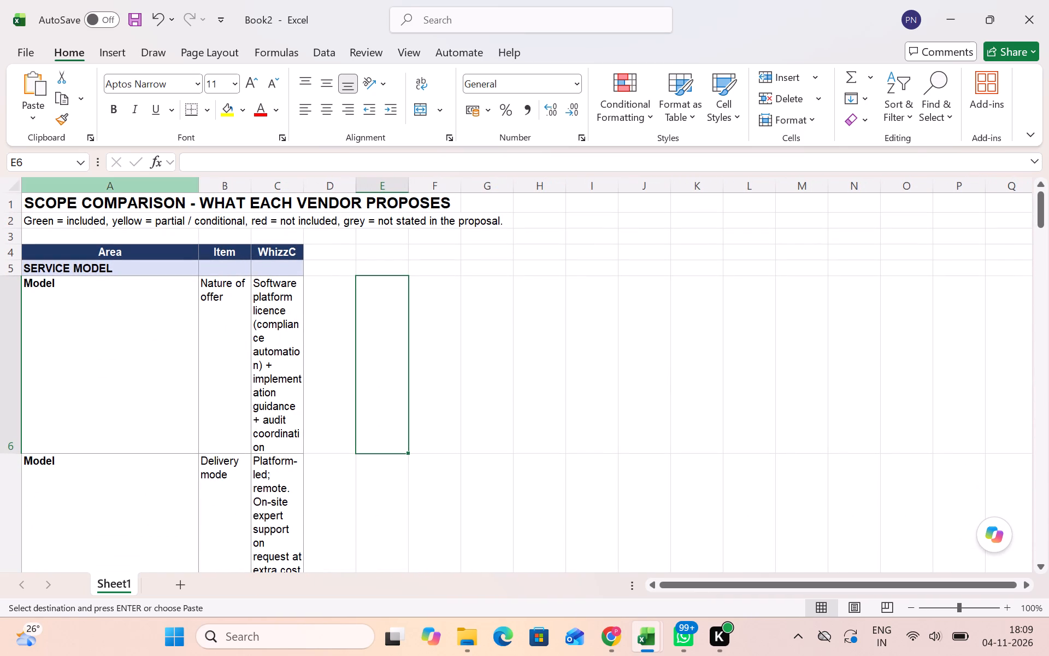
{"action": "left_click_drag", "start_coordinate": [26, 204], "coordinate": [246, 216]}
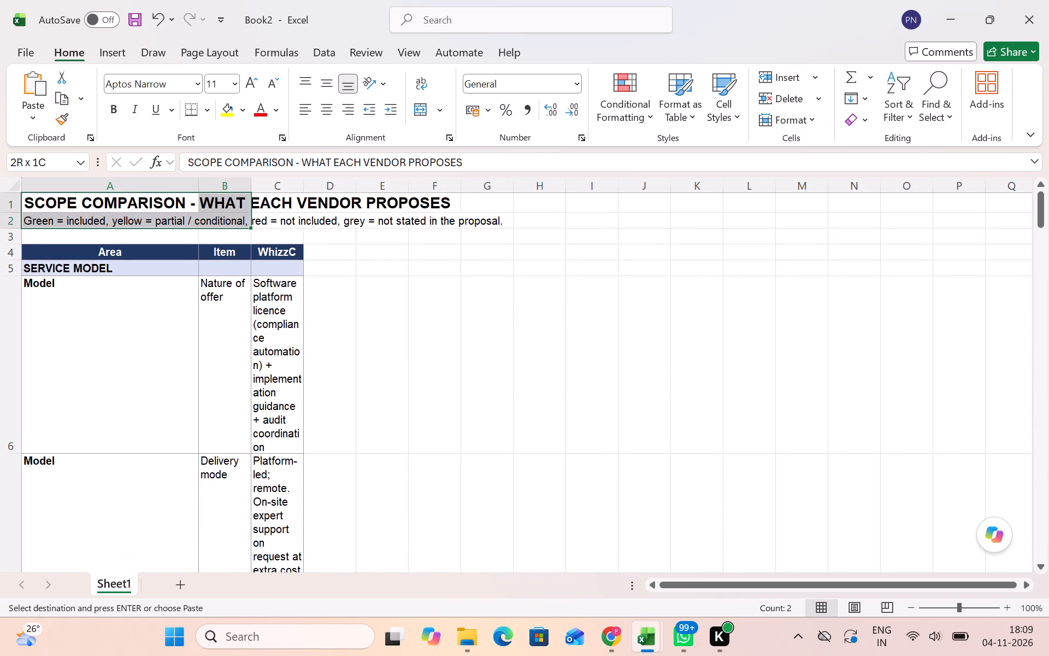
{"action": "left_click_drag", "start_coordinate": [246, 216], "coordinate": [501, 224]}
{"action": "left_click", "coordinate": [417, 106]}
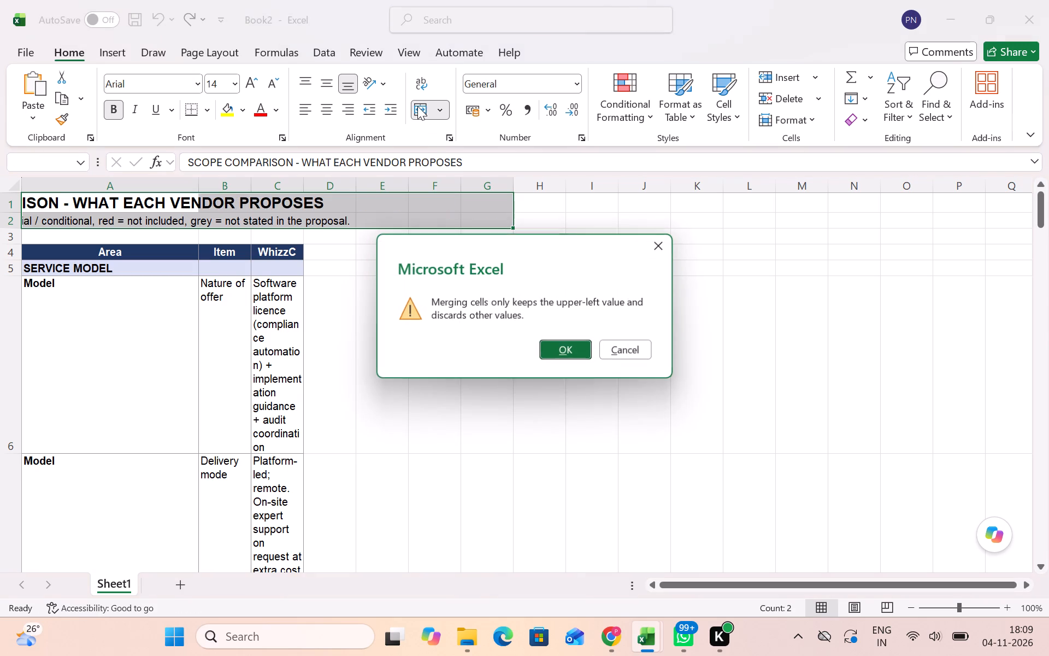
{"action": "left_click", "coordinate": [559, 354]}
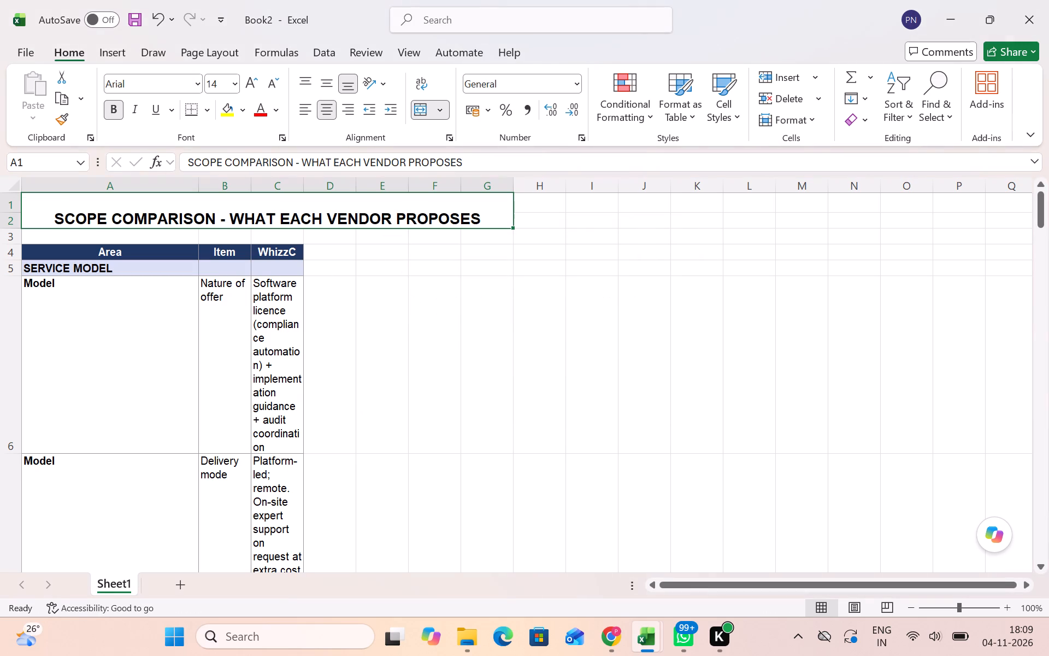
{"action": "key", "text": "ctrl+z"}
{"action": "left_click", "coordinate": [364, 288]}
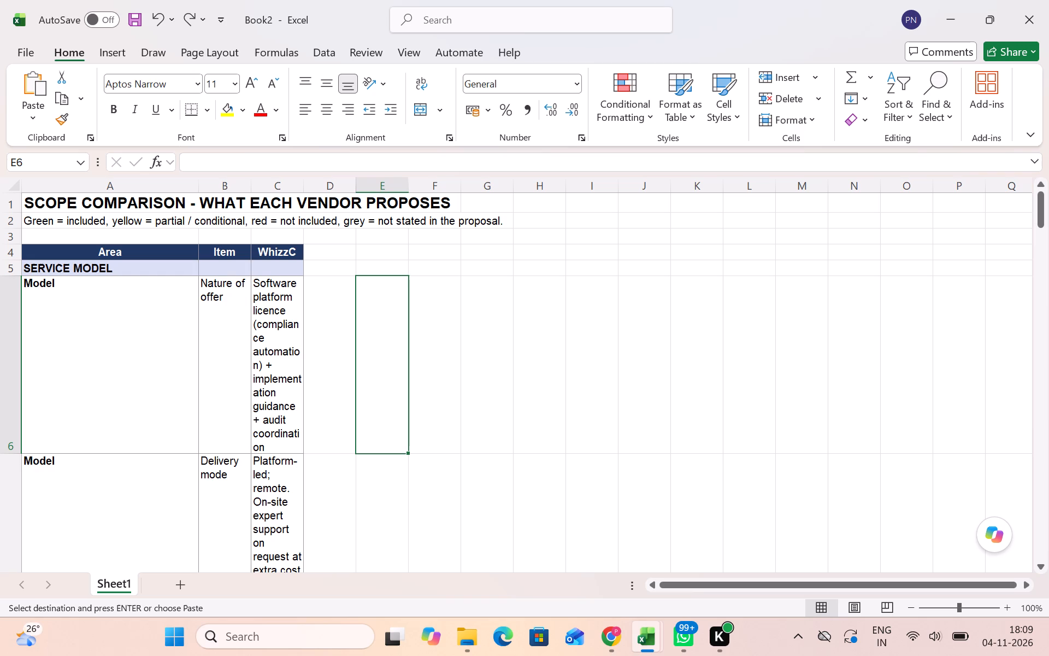
Select the table range A4:C44 and widen the WhizzC column.
{"action": "left_click_drag", "start_coordinate": [95, 247], "coordinate": [276, 569]}
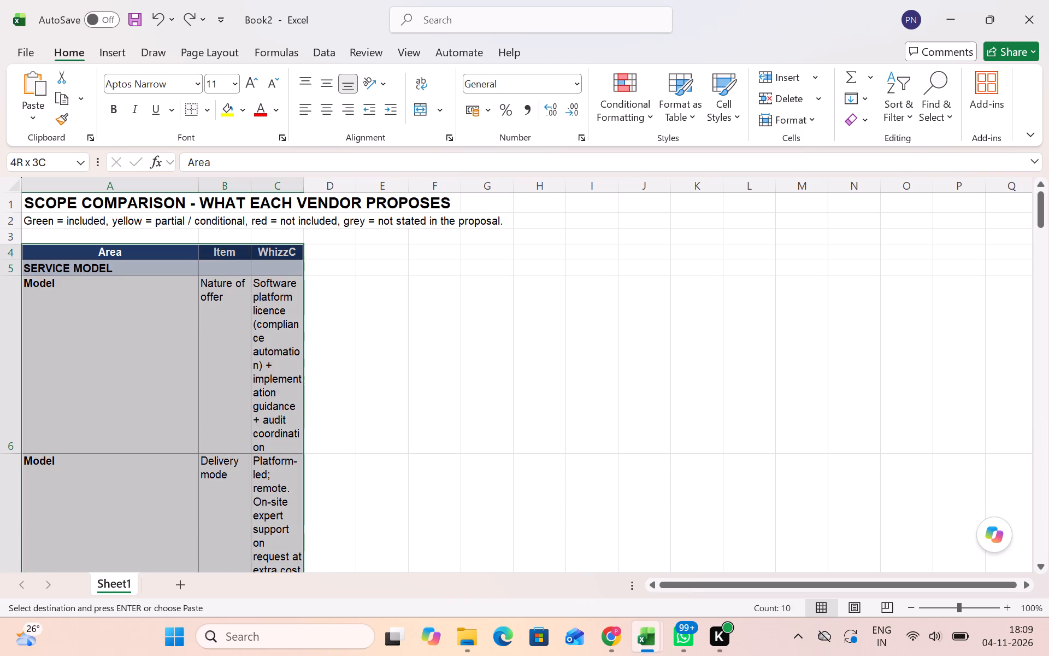
{"action": "left_click_drag", "start_coordinate": [276, 569], "coordinate": [275, 598]}
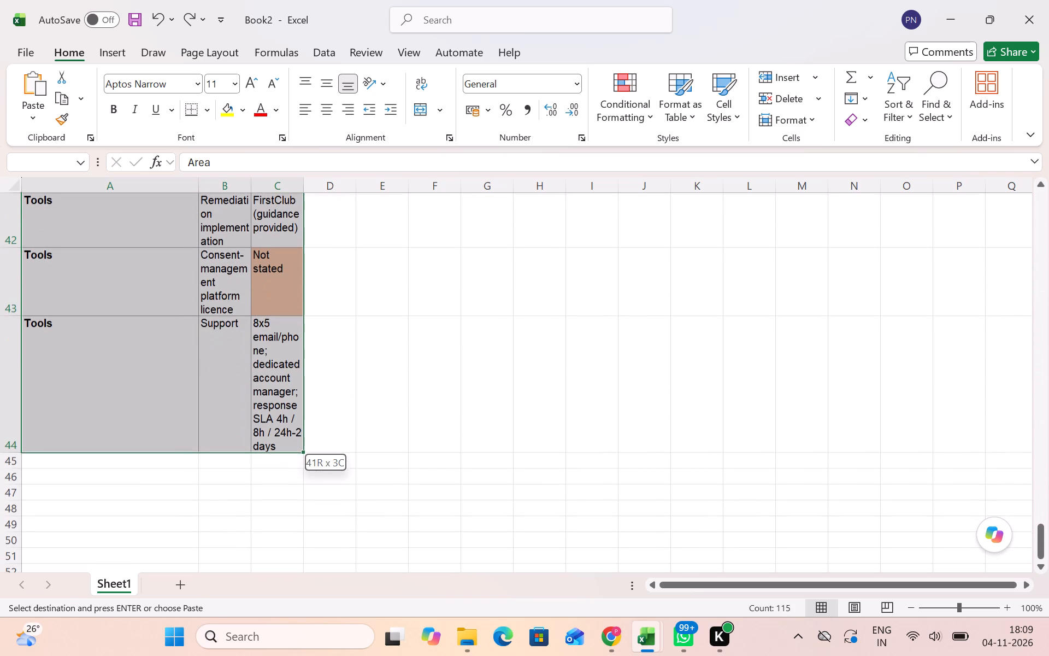
{"action": "left_click_drag", "start_coordinate": [275, 598], "coordinate": [272, 449]}
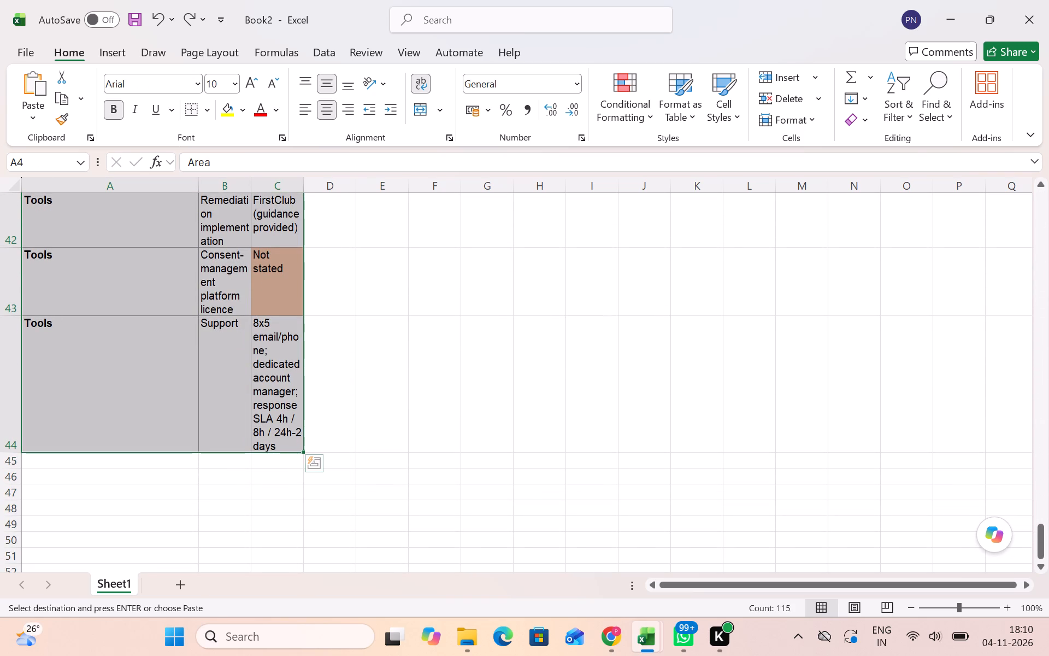
{"action": "scroll", "coordinate": [266, 348], "scroll_direction": "up", "scroll_amount": 6}
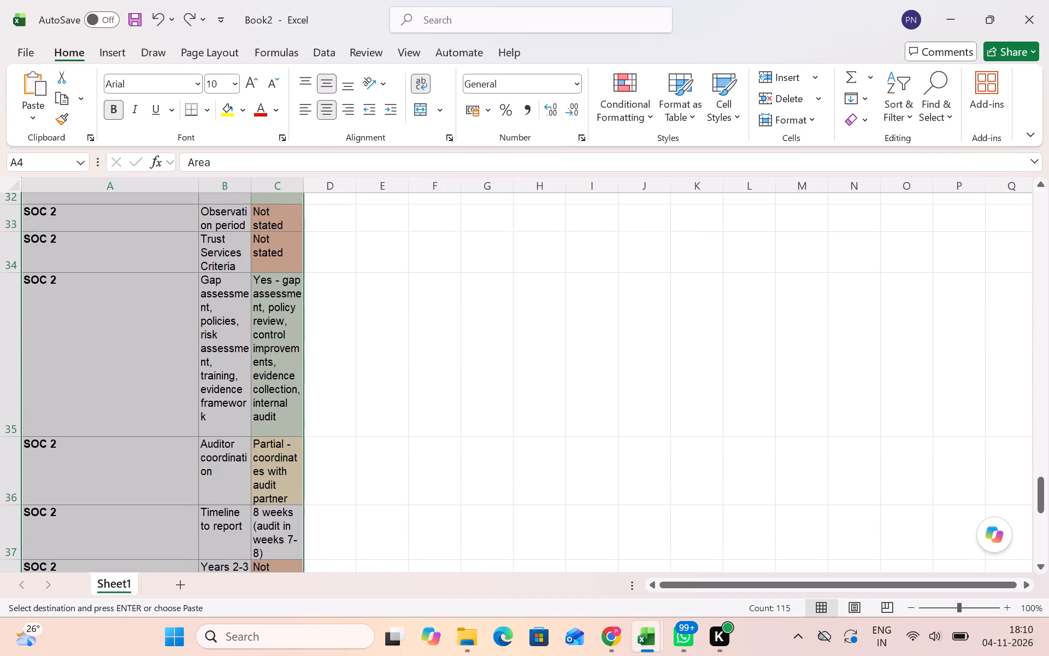
{"action": "scroll", "coordinate": [266, 348], "scroll_direction": "up", "scroll_amount": 7}
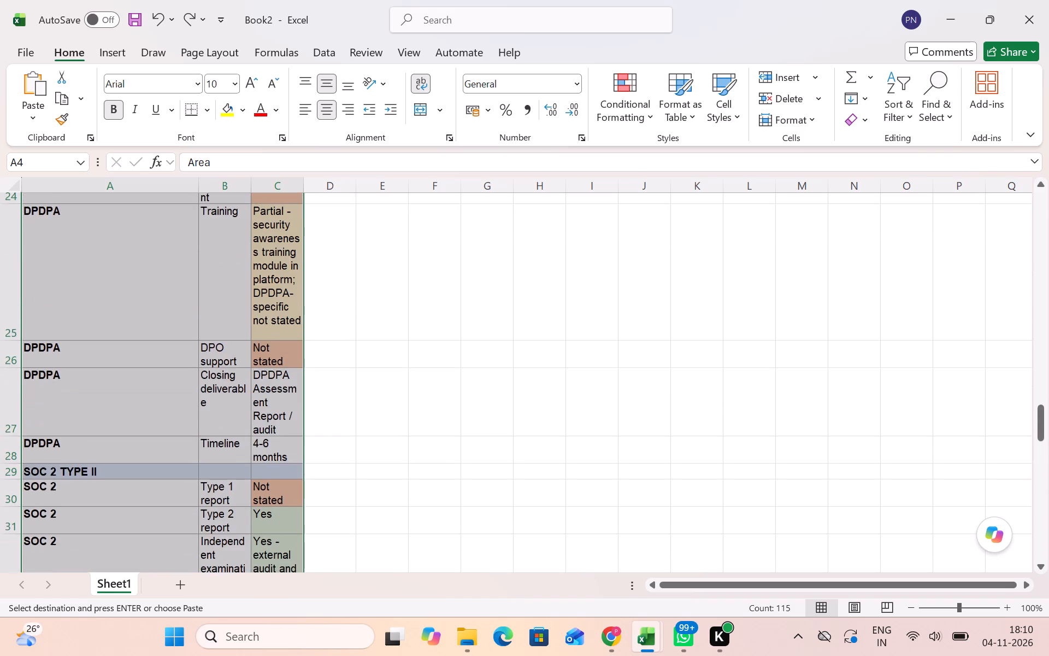
{"action": "scroll", "coordinate": [266, 348], "scroll_direction": "up", "scroll_amount": 11}
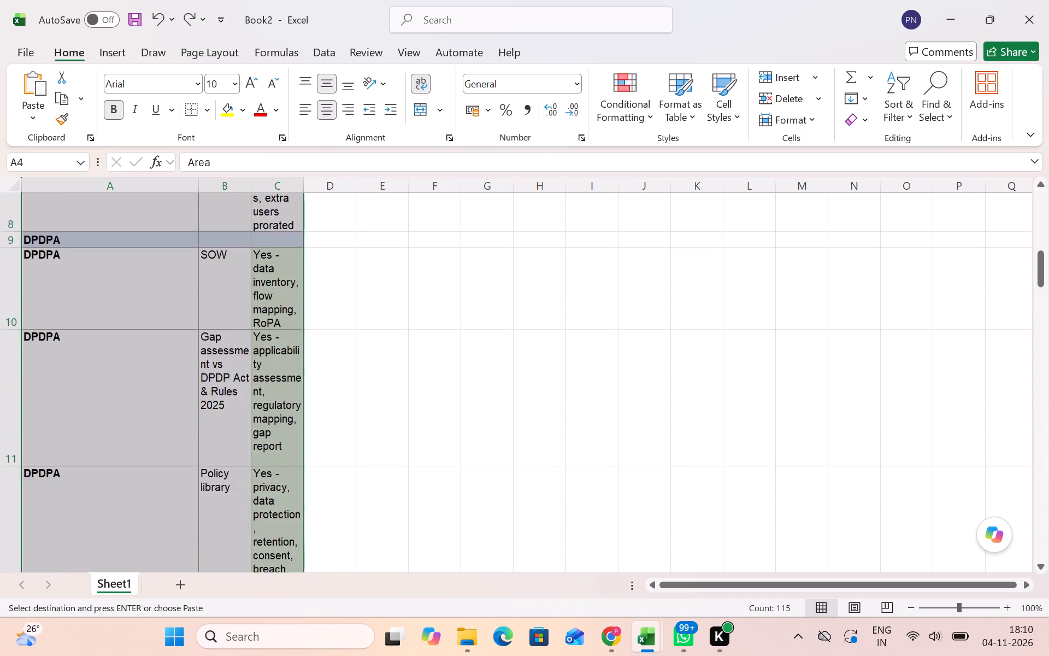
{"action": "scroll", "coordinate": [266, 348], "scroll_direction": "up", "scroll_amount": 6}
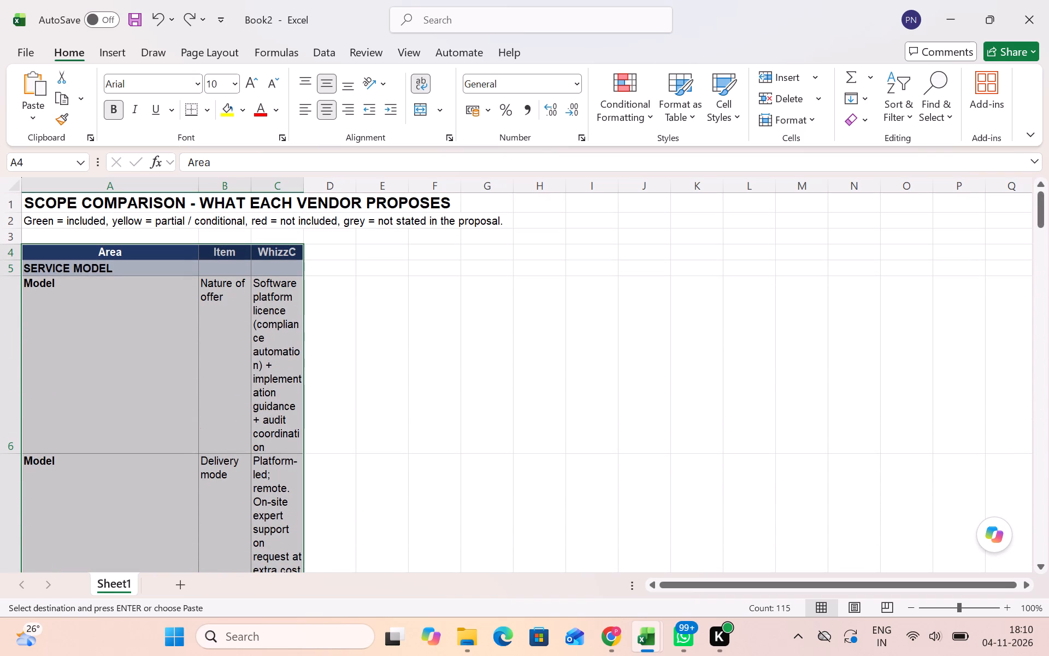
{"action": "left_click_drag", "start_coordinate": [303, 182], "coordinate": [387, 177]}
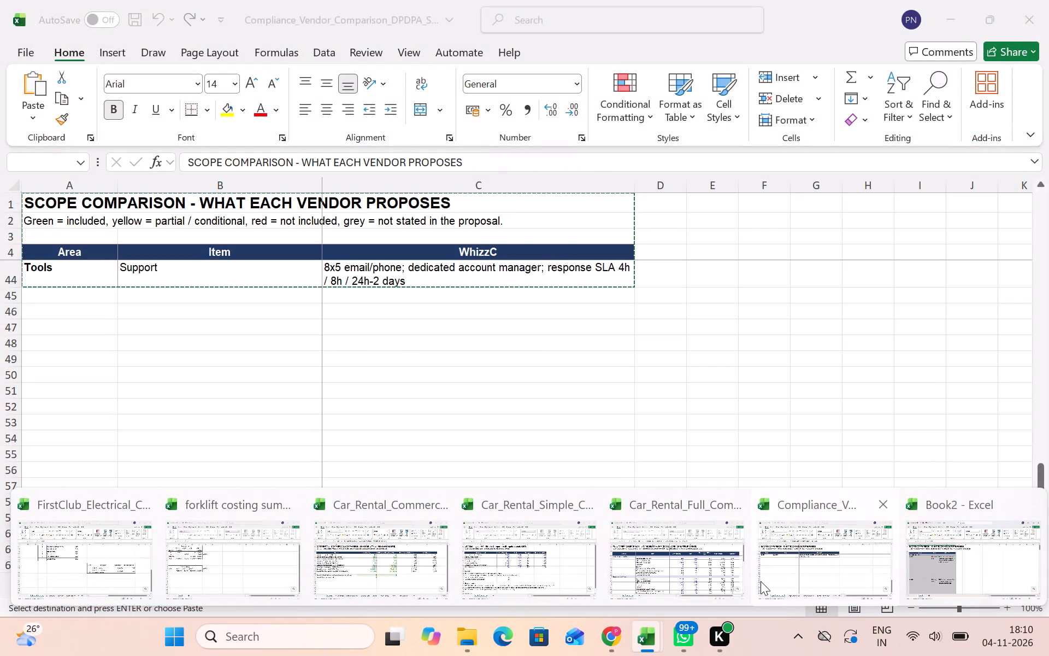
Switch back to the Compliance_Vendor_Comparison workbook and copy the WhizzC scope range A1:C44 again.
{"action": "left_click", "coordinate": [832, 578]}
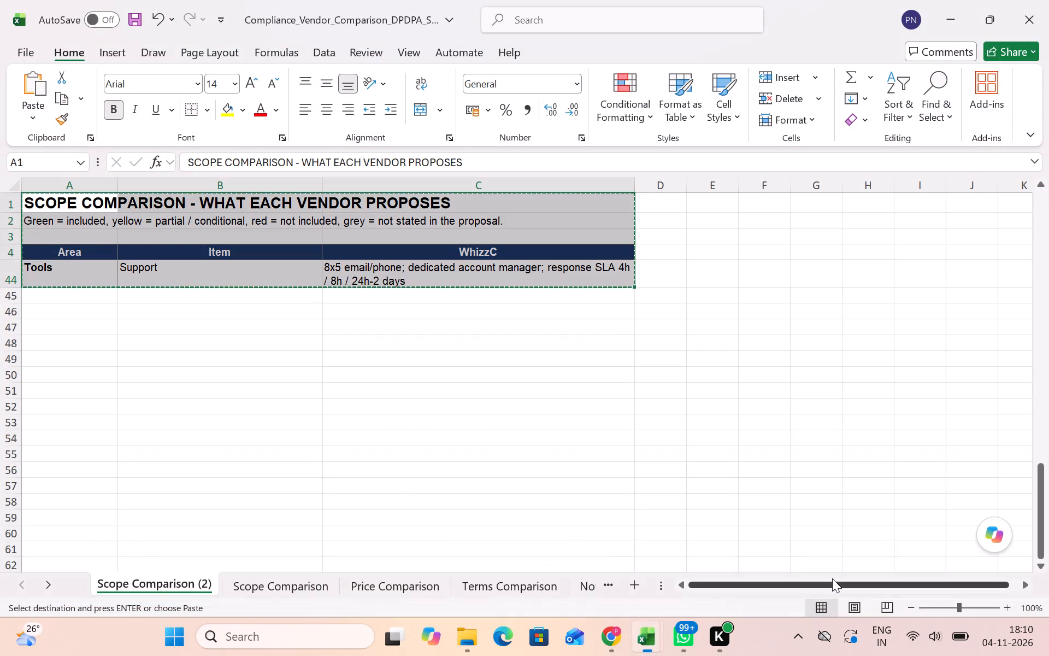
{"action": "scroll", "coordinate": [542, 434], "scroll_direction": "up", "scroll_amount": 10}
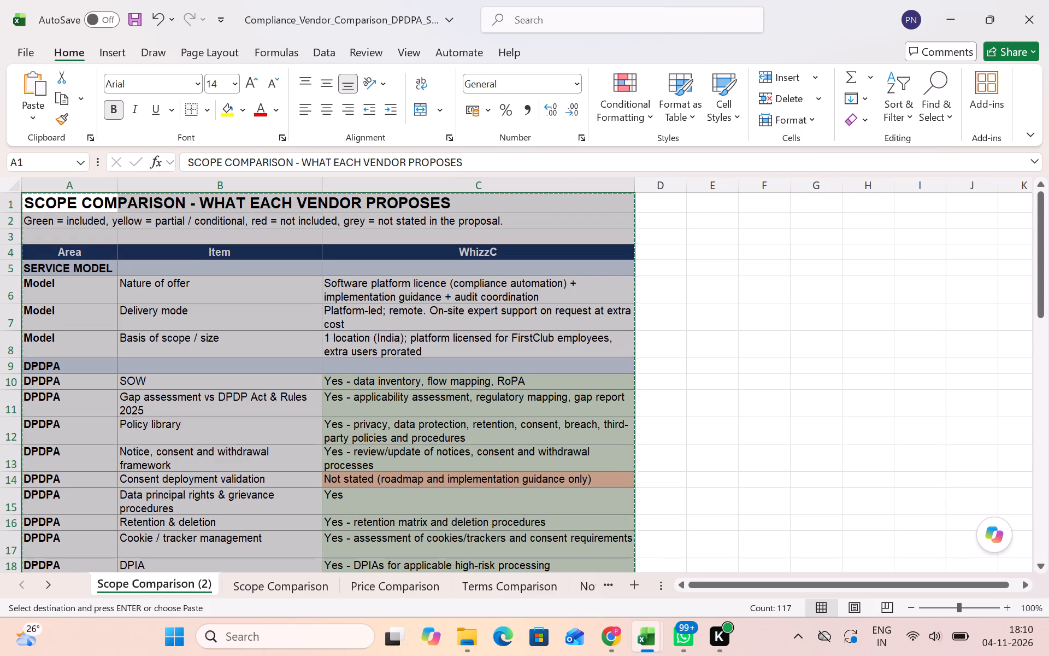
{"action": "key", "text": "ctrl+c"}
{"action": "key", "text": "ctrl+c"}
{"action": "key", "text": "ctrl+c"}
{"action": "key", "text": "ctrl+c"}
{"action": "key", "text": "ctrl+c"}
{"action": "key", "text": "ctrl+c"}
{"action": "key", "text": "ctrl+c"}
{"action": "key", "text": "ctrl+c"}
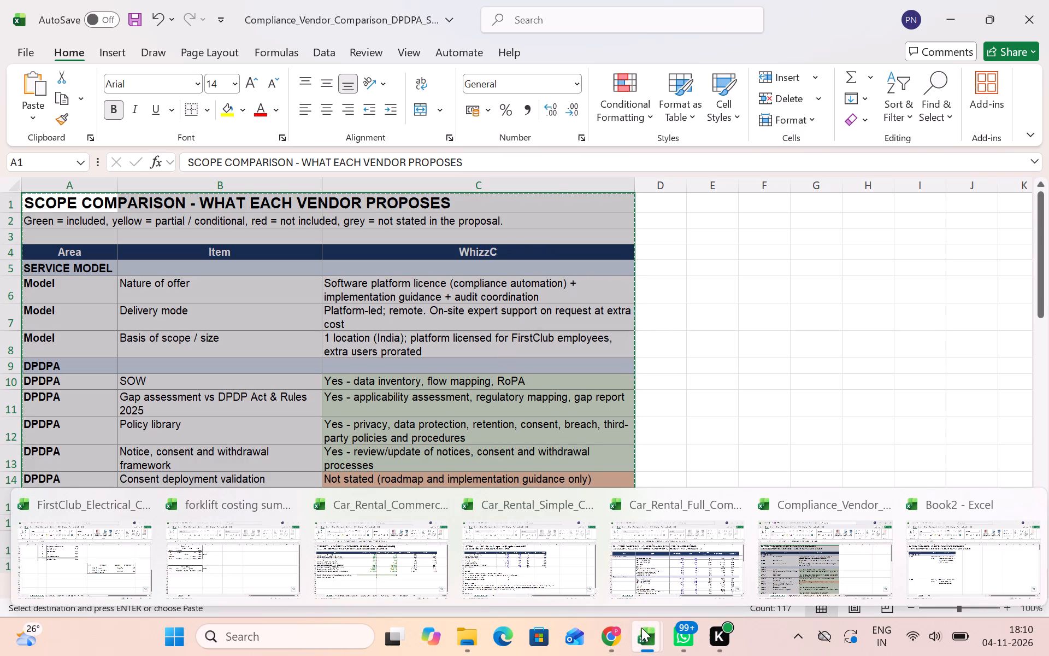
Switch to the Book2 workbook and clear the Area header in cell A4 of the pasted table.
{"action": "left_click", "coordinate": [906, 547]}
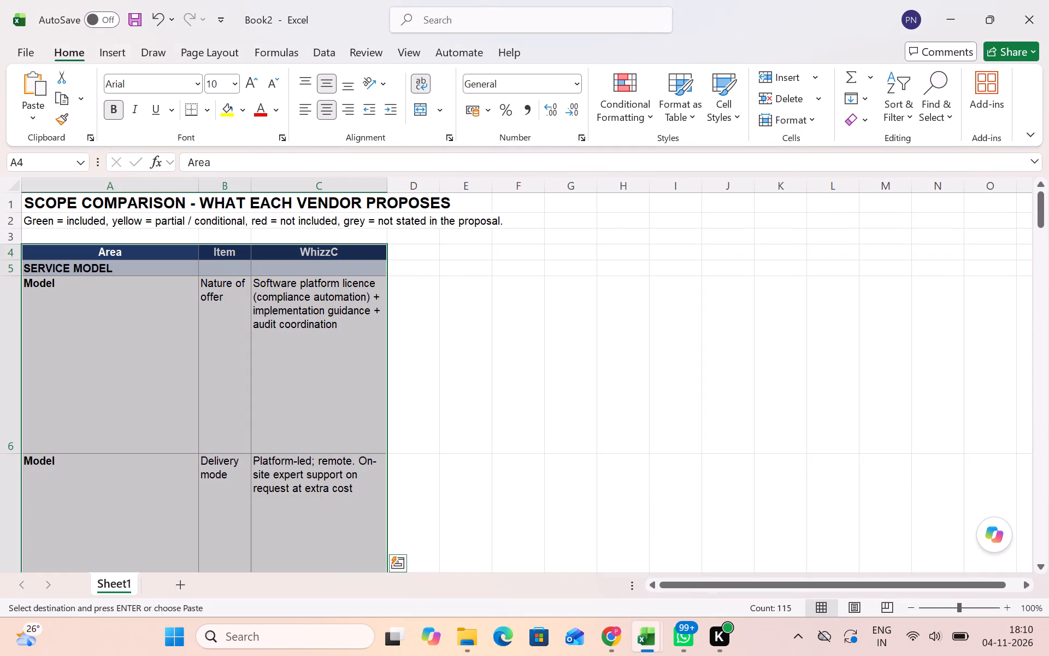
{"action": "key", "text": "BackSpace"}
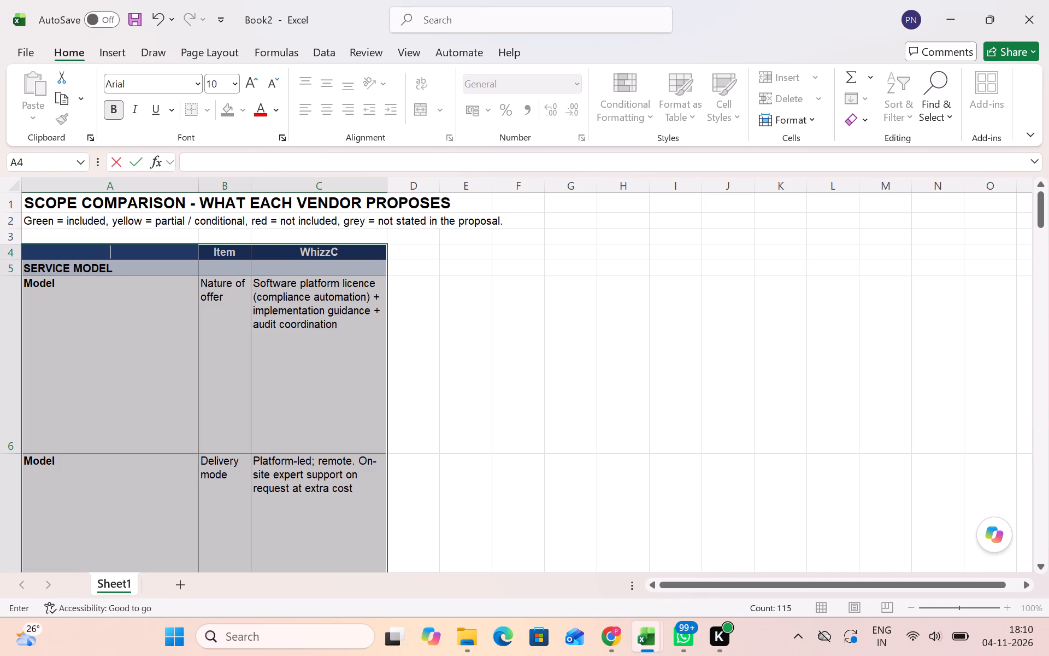
{"action": "key", "text": "Delete"}
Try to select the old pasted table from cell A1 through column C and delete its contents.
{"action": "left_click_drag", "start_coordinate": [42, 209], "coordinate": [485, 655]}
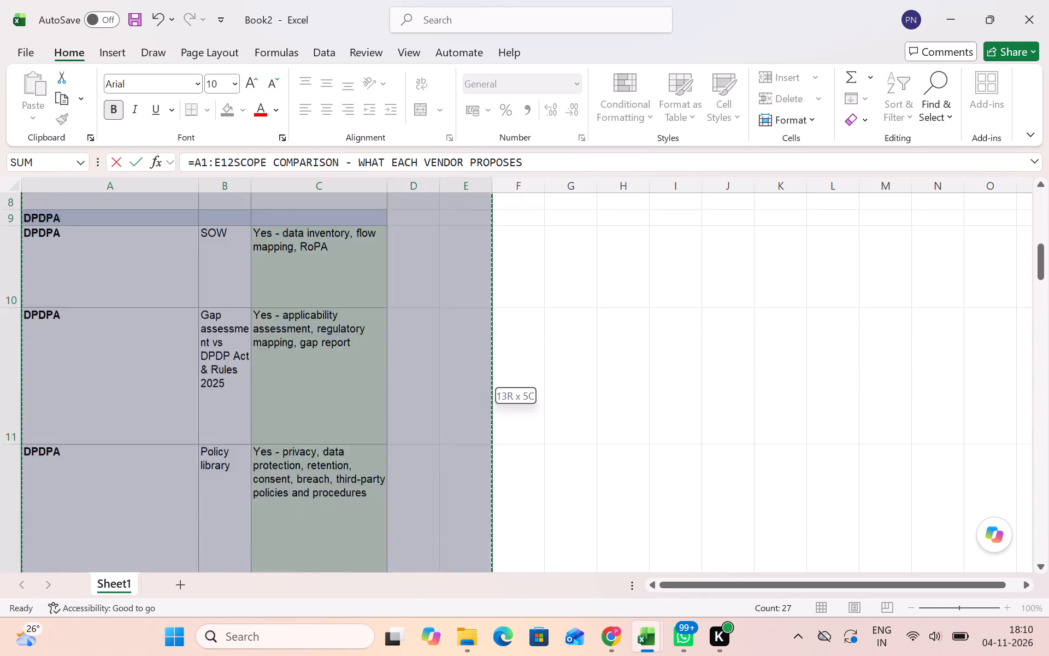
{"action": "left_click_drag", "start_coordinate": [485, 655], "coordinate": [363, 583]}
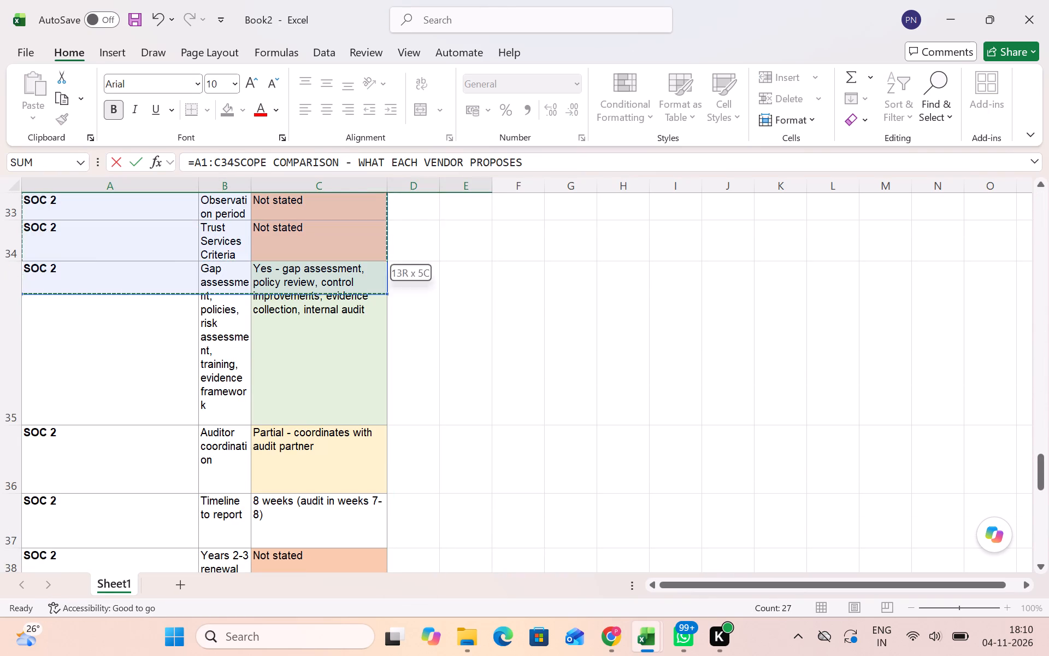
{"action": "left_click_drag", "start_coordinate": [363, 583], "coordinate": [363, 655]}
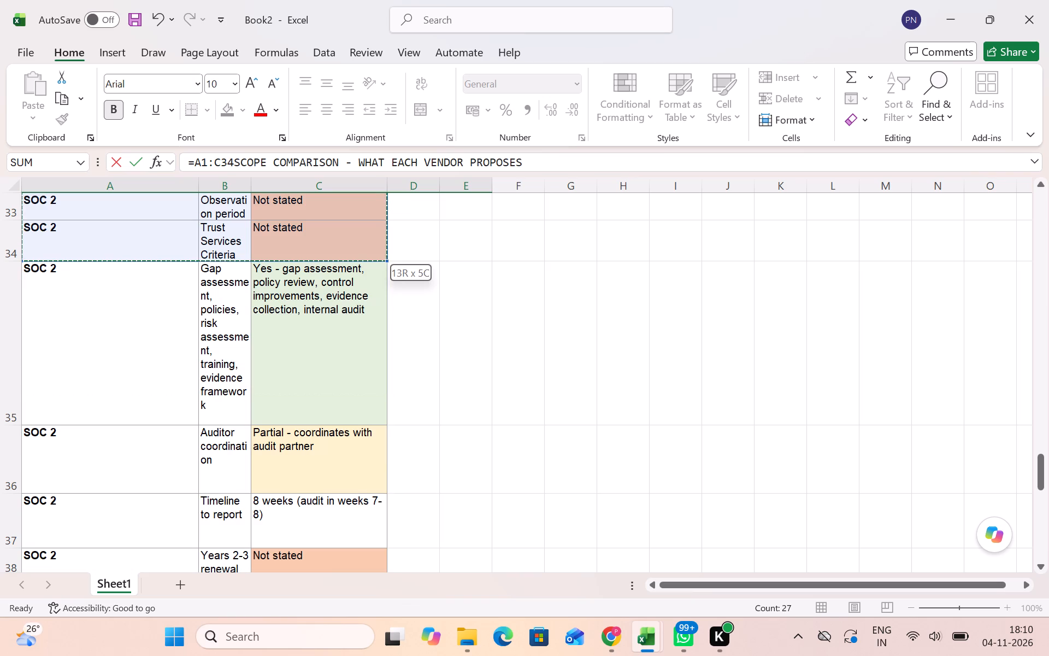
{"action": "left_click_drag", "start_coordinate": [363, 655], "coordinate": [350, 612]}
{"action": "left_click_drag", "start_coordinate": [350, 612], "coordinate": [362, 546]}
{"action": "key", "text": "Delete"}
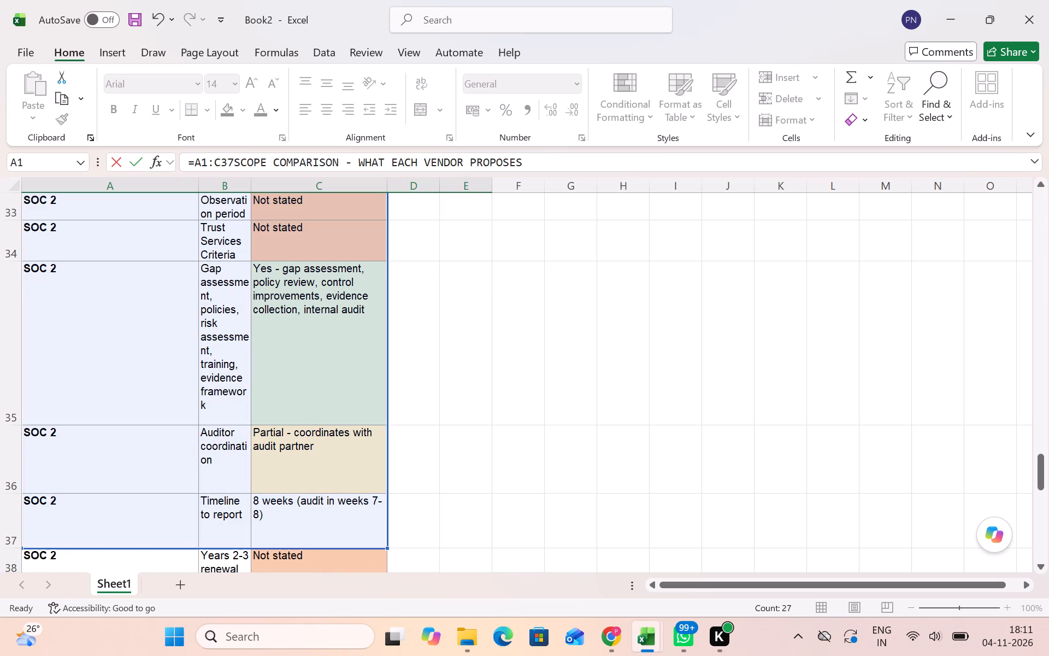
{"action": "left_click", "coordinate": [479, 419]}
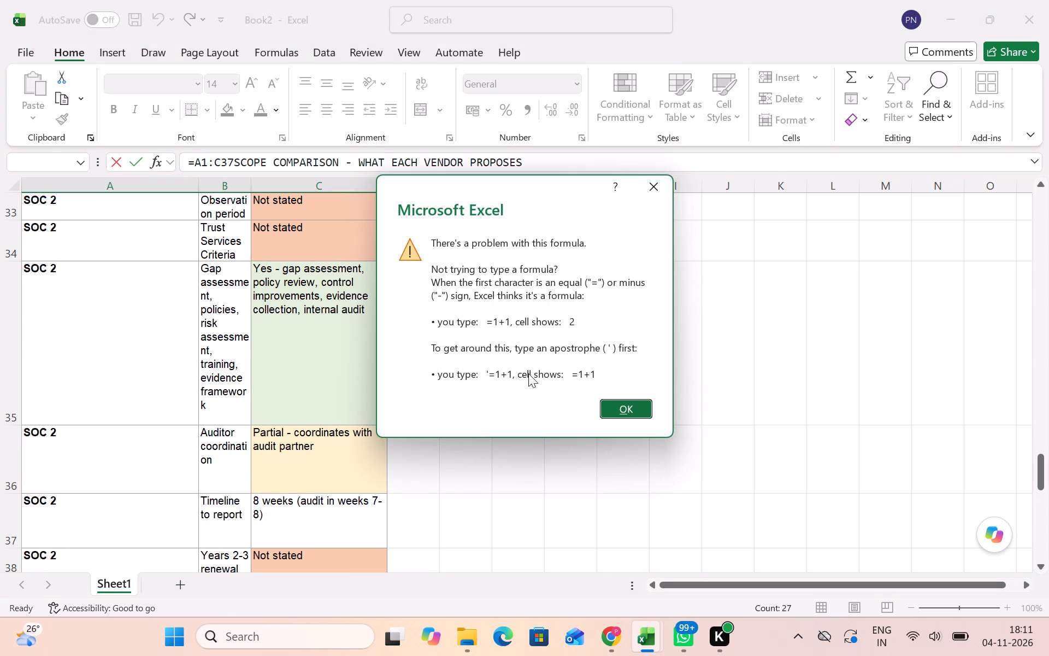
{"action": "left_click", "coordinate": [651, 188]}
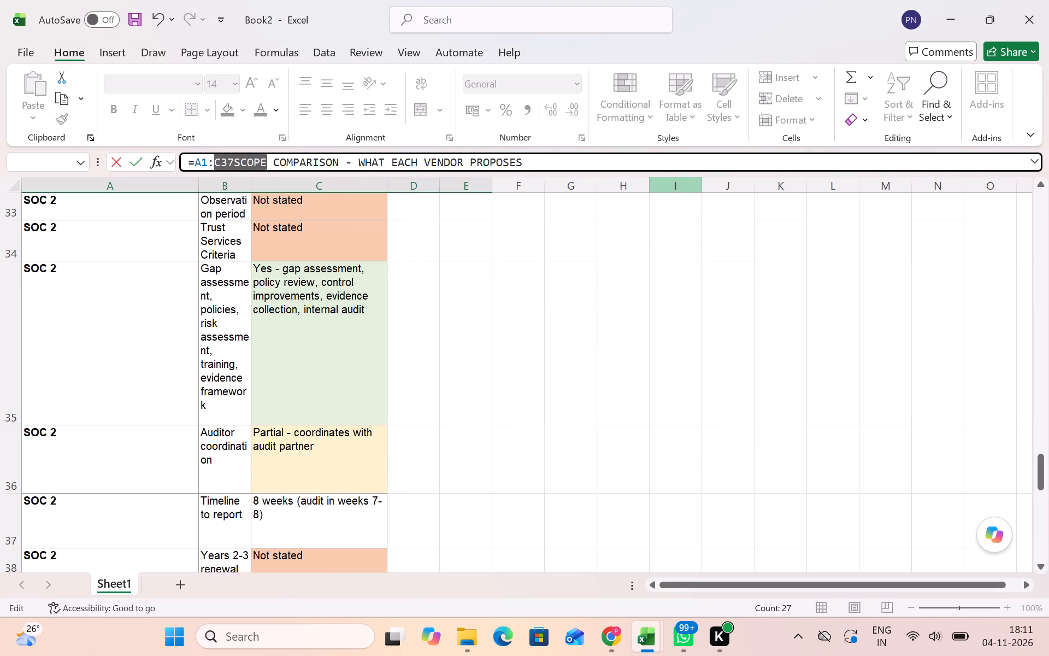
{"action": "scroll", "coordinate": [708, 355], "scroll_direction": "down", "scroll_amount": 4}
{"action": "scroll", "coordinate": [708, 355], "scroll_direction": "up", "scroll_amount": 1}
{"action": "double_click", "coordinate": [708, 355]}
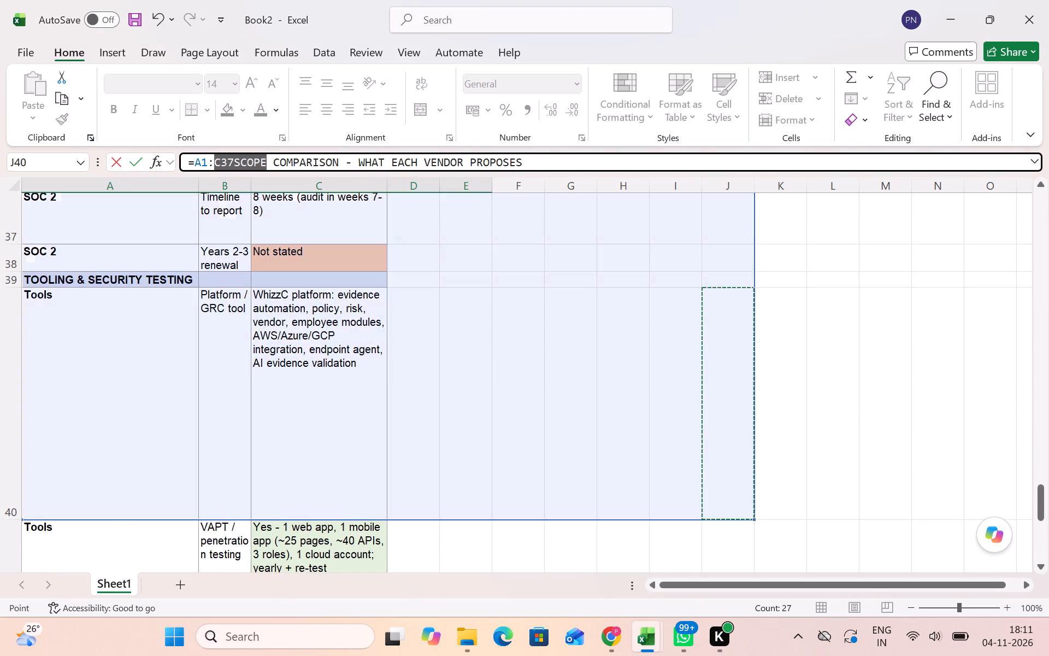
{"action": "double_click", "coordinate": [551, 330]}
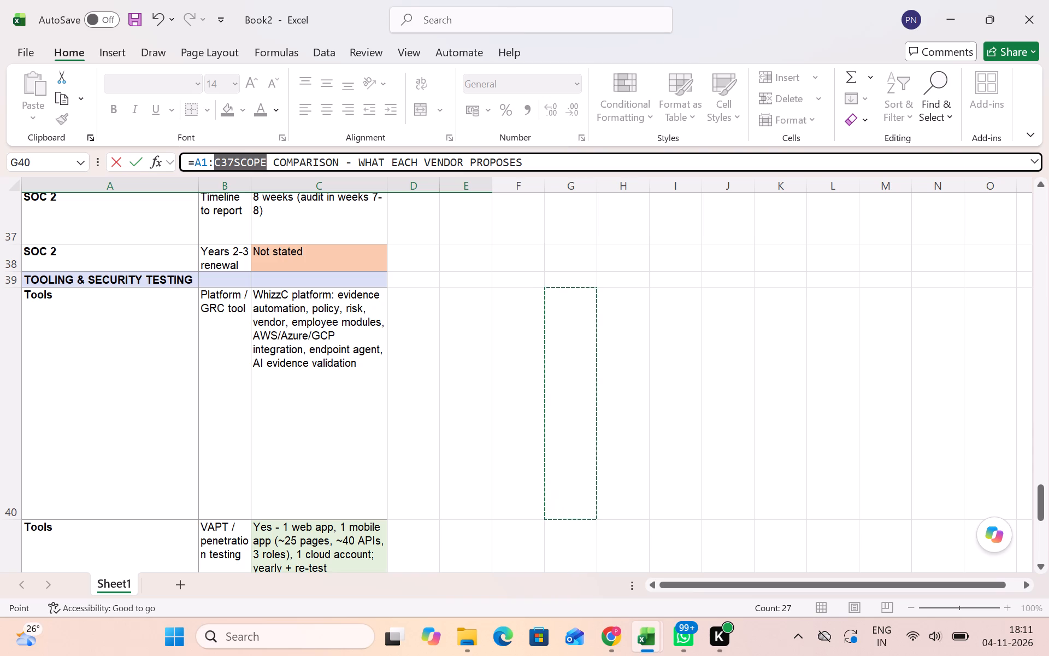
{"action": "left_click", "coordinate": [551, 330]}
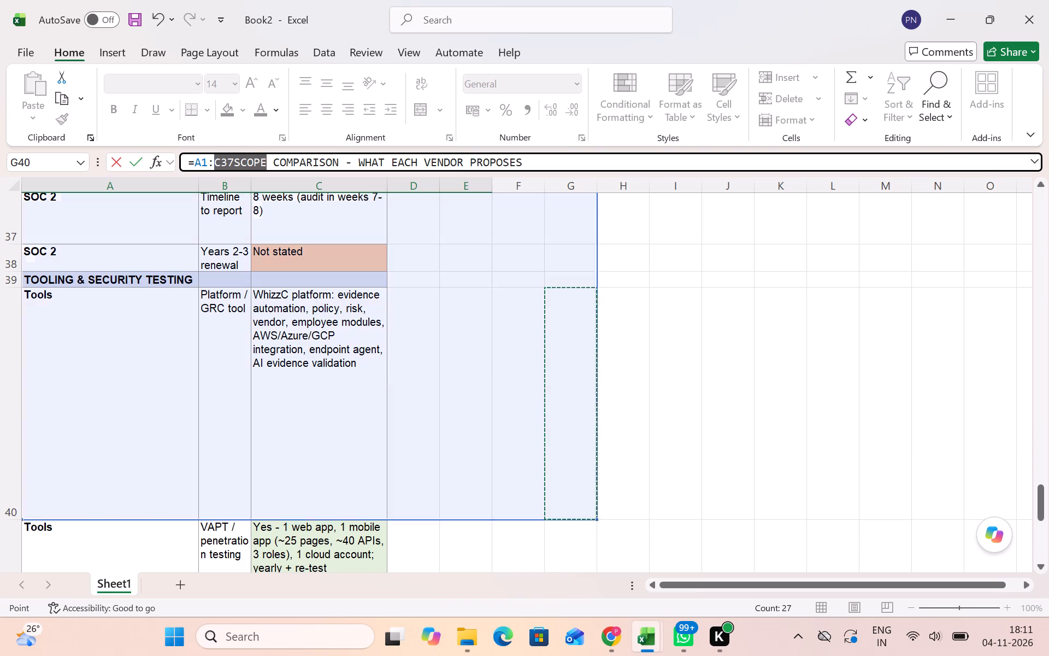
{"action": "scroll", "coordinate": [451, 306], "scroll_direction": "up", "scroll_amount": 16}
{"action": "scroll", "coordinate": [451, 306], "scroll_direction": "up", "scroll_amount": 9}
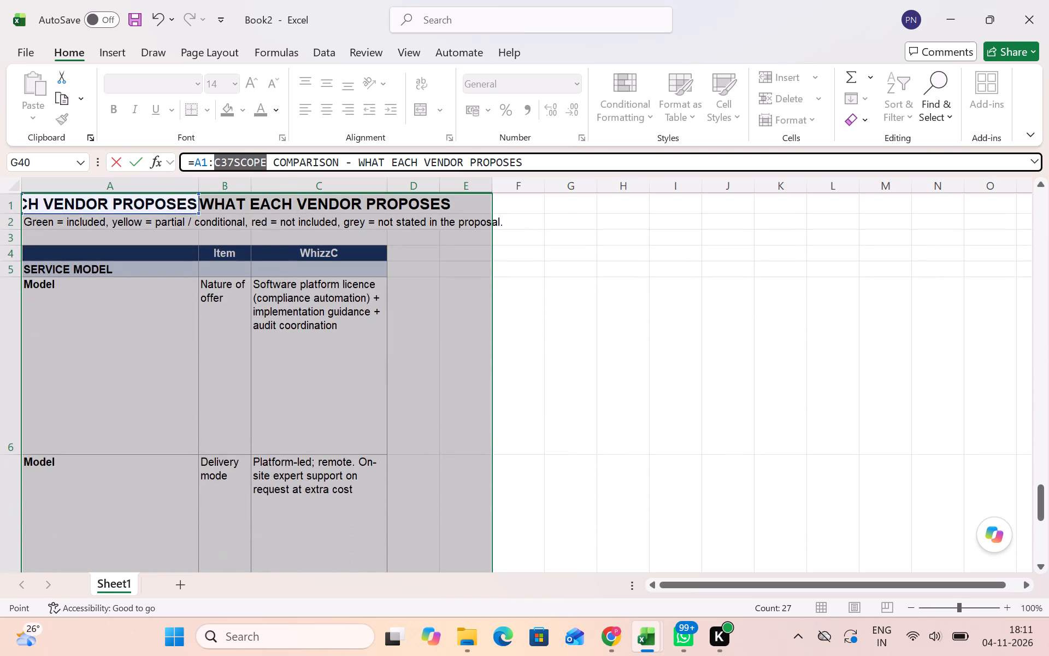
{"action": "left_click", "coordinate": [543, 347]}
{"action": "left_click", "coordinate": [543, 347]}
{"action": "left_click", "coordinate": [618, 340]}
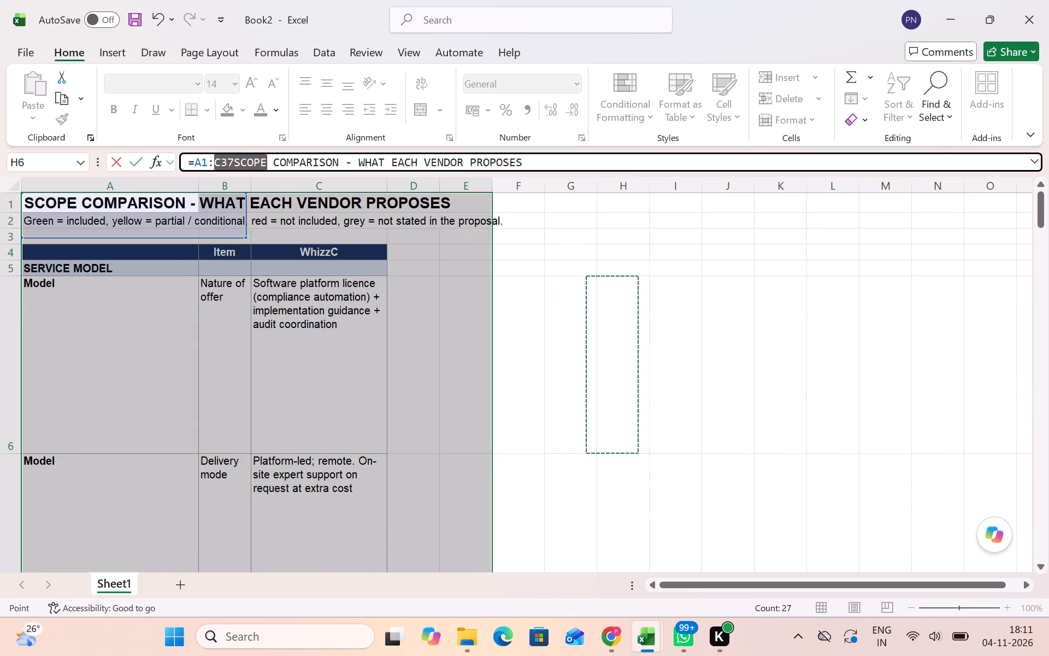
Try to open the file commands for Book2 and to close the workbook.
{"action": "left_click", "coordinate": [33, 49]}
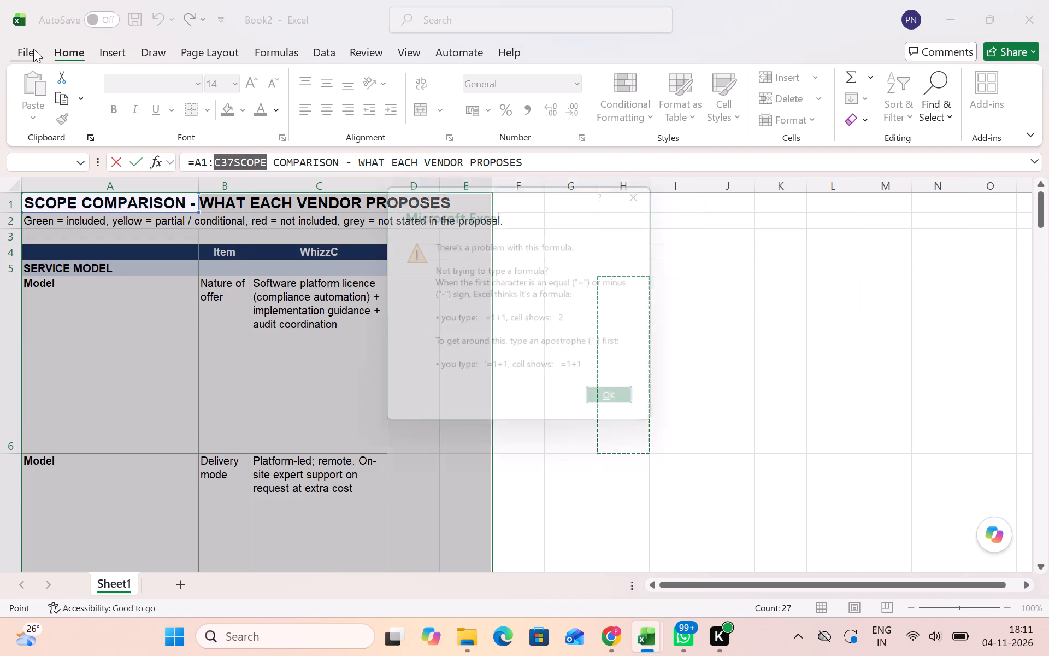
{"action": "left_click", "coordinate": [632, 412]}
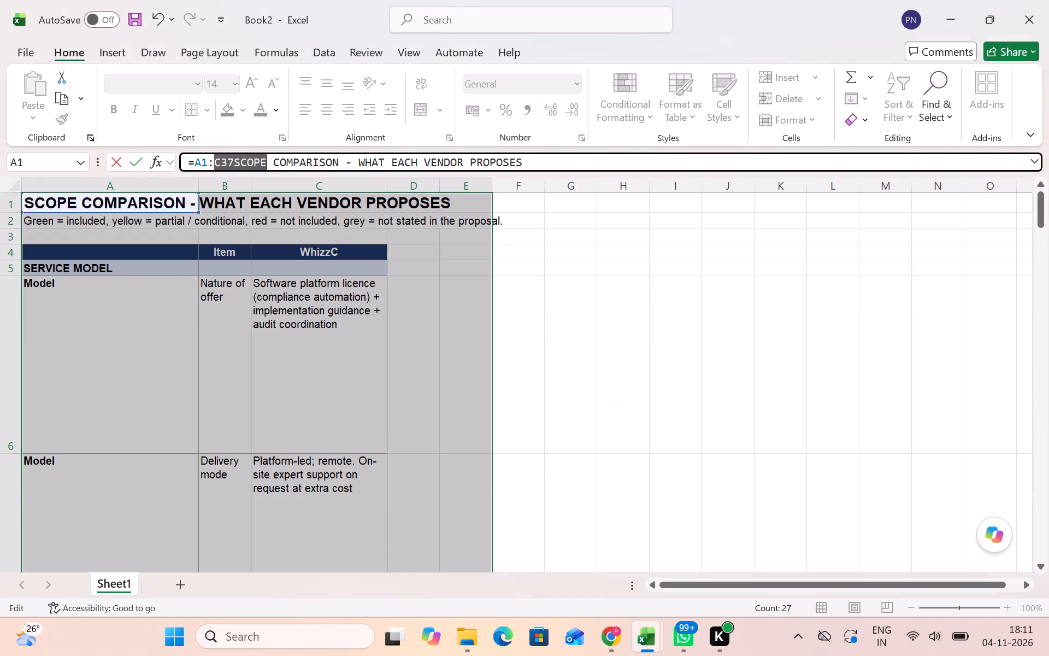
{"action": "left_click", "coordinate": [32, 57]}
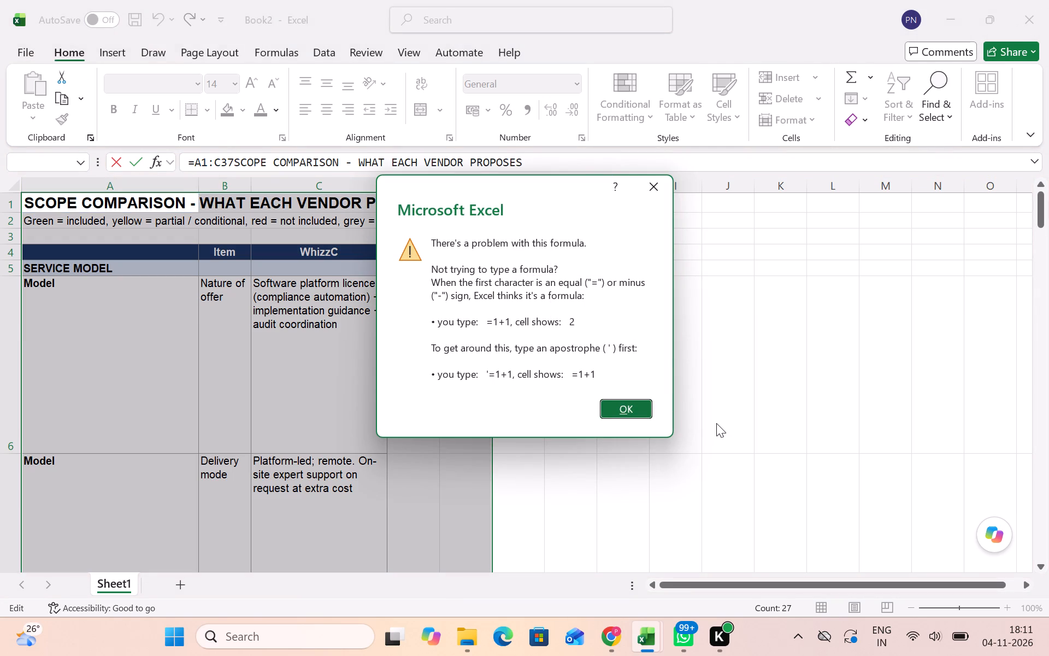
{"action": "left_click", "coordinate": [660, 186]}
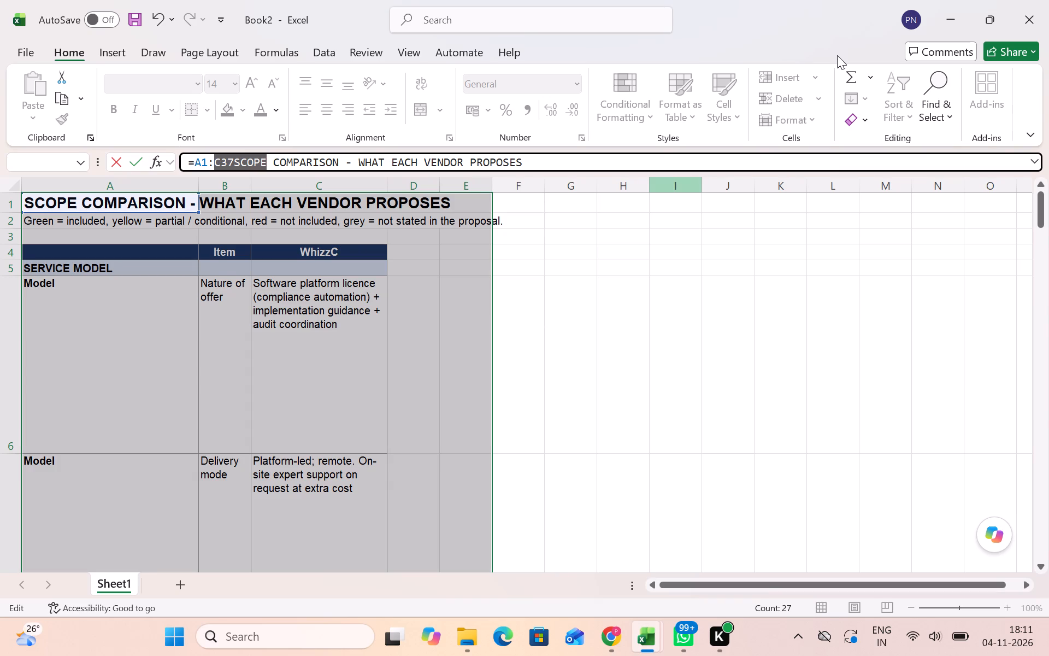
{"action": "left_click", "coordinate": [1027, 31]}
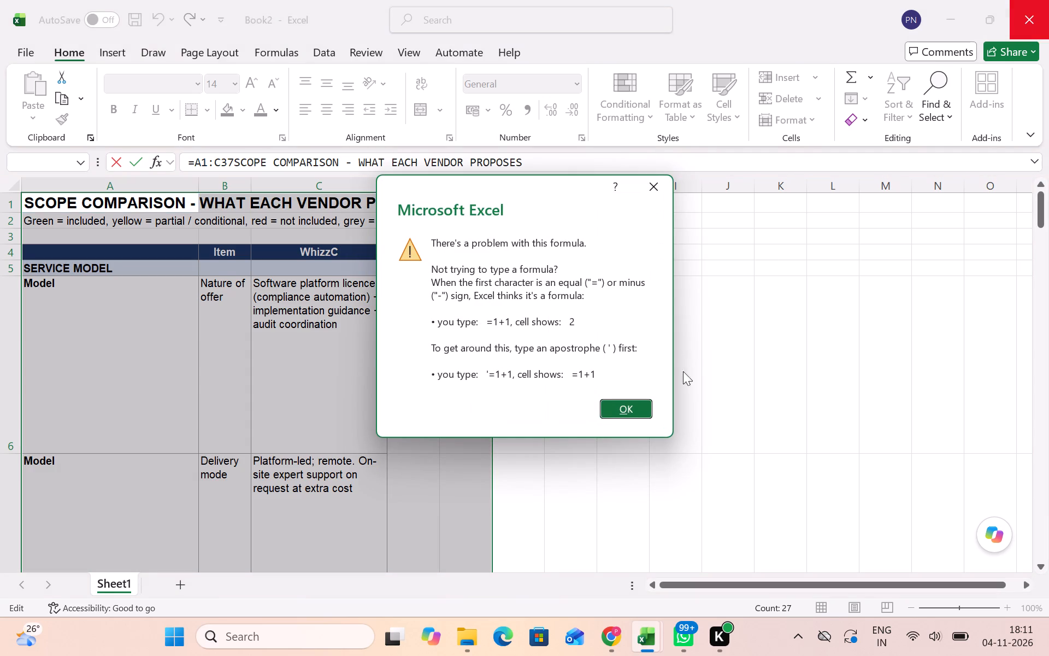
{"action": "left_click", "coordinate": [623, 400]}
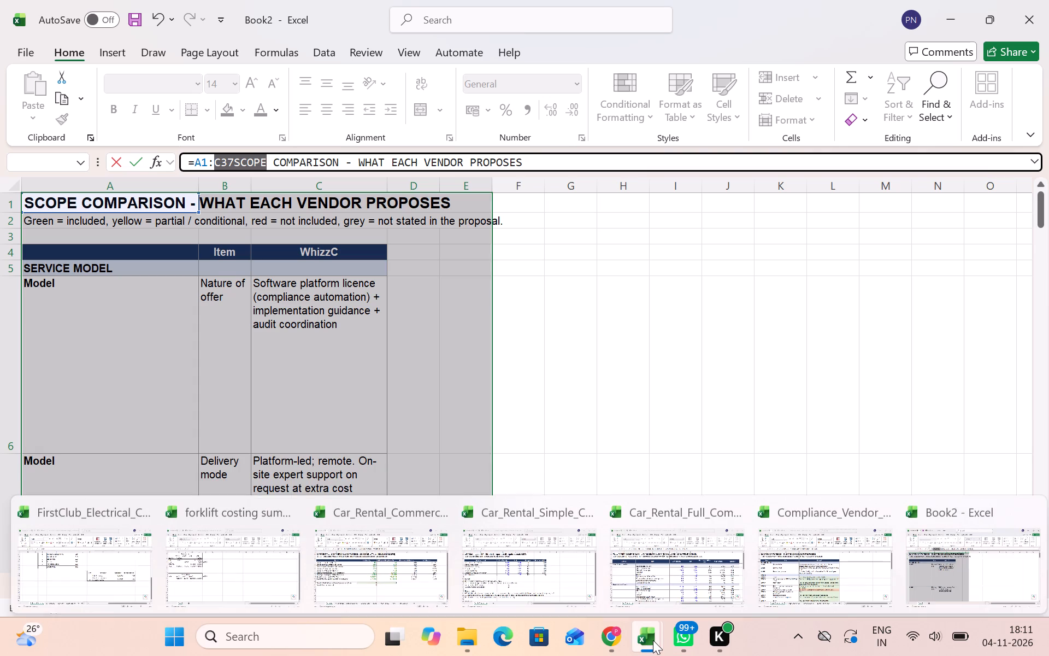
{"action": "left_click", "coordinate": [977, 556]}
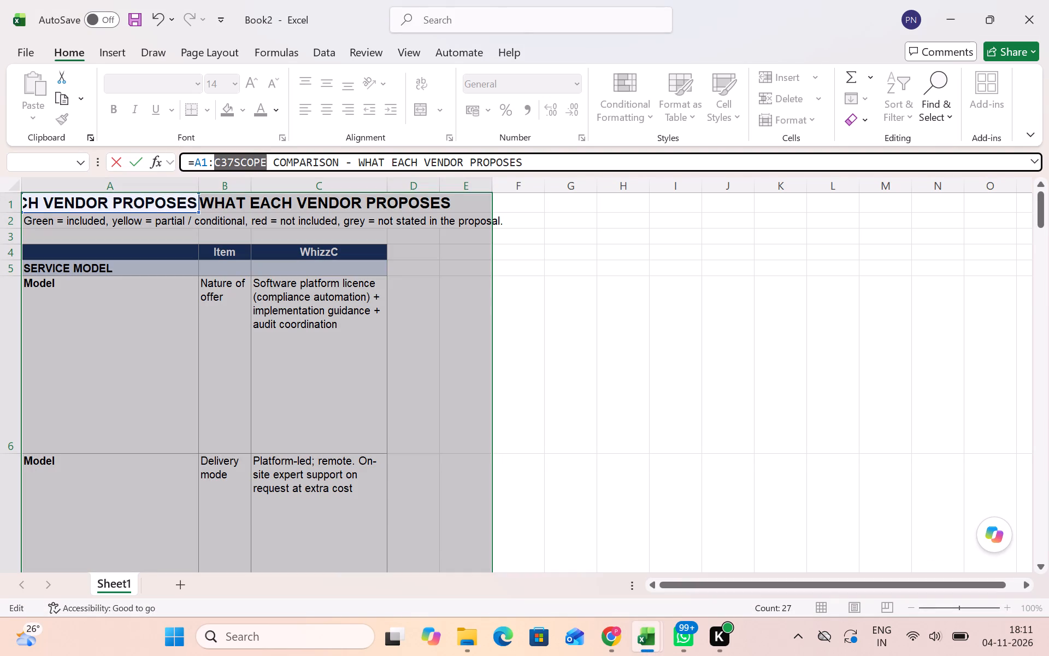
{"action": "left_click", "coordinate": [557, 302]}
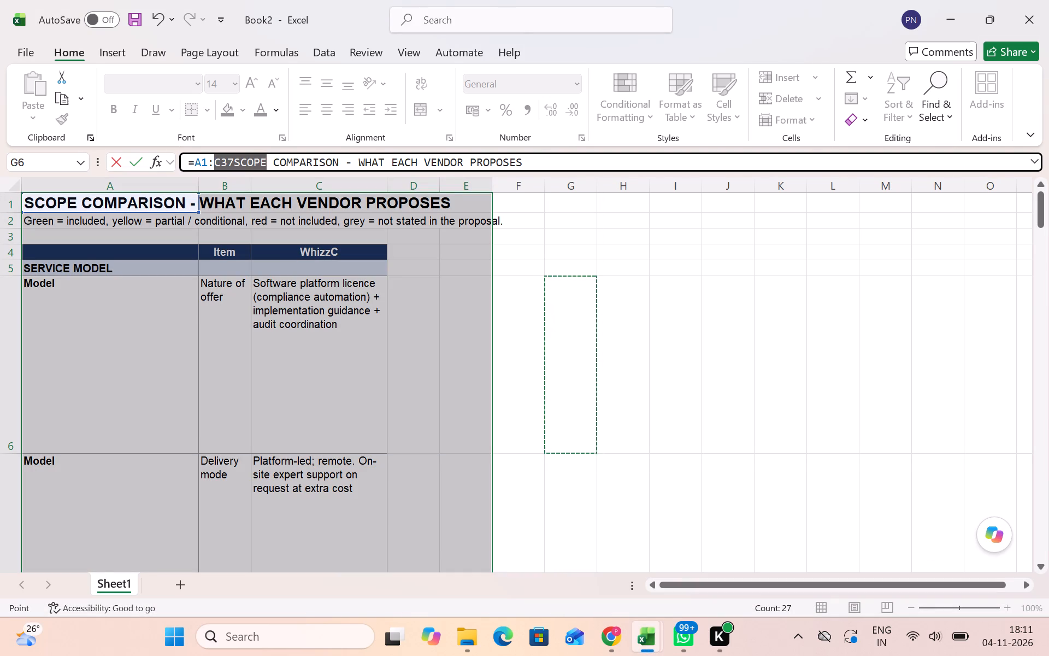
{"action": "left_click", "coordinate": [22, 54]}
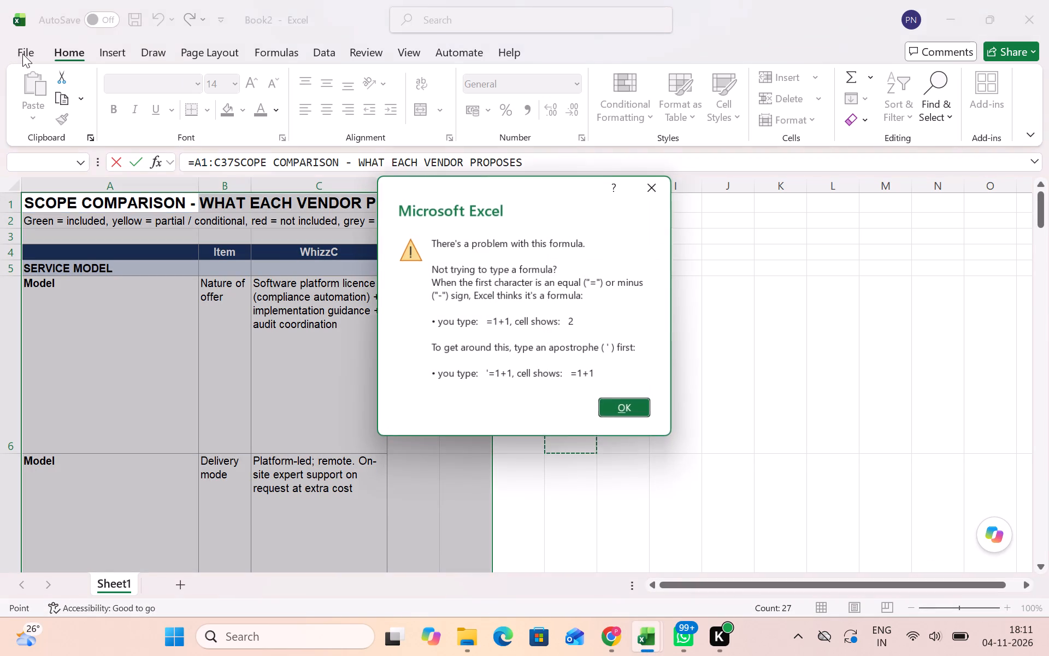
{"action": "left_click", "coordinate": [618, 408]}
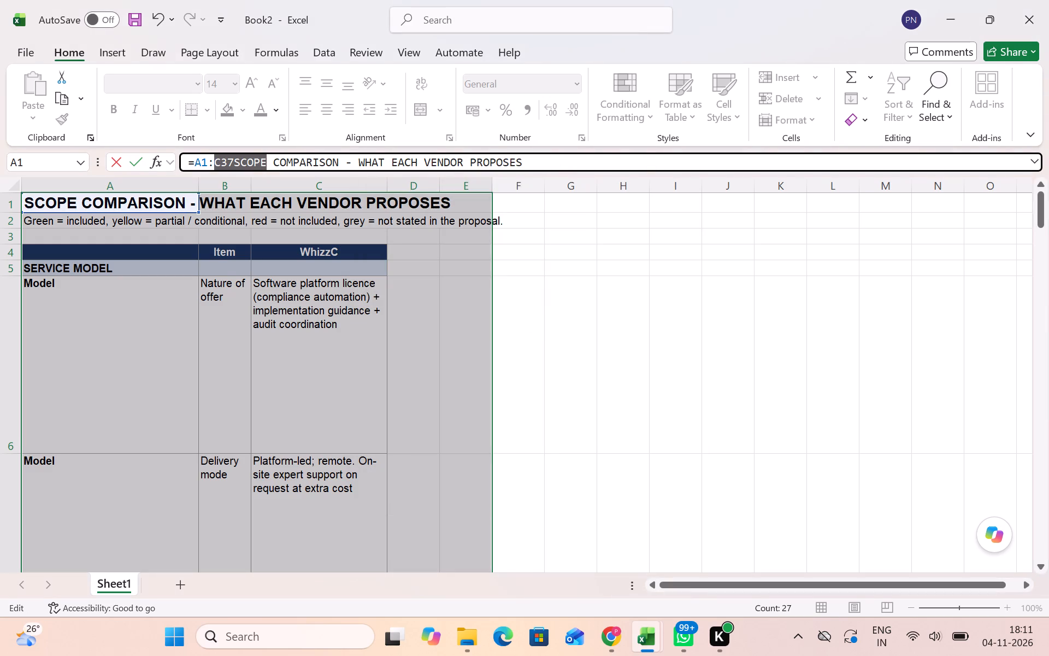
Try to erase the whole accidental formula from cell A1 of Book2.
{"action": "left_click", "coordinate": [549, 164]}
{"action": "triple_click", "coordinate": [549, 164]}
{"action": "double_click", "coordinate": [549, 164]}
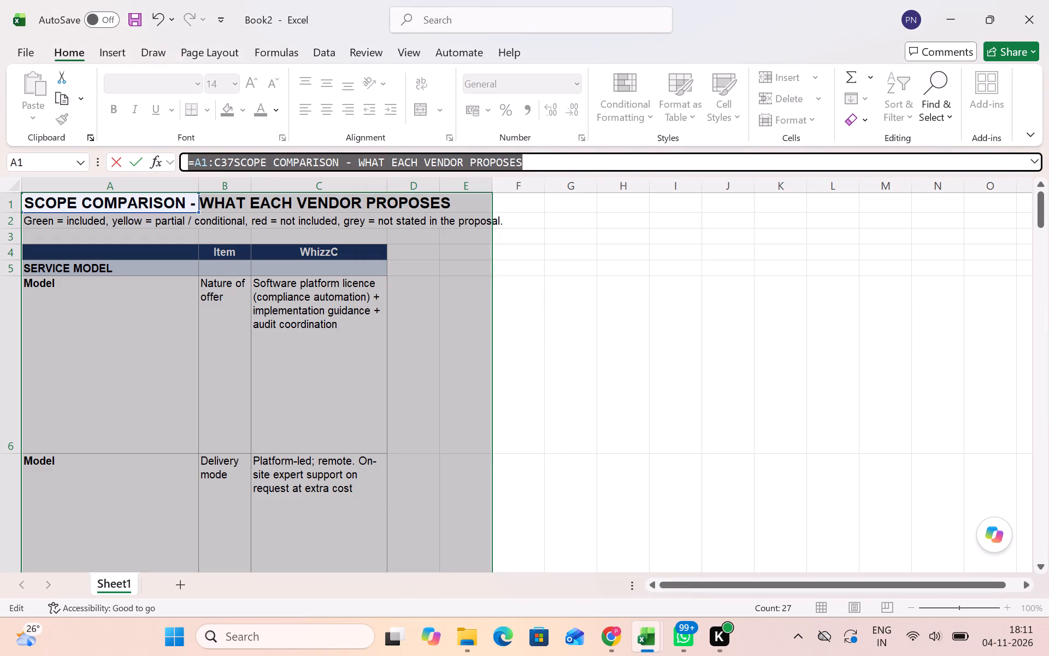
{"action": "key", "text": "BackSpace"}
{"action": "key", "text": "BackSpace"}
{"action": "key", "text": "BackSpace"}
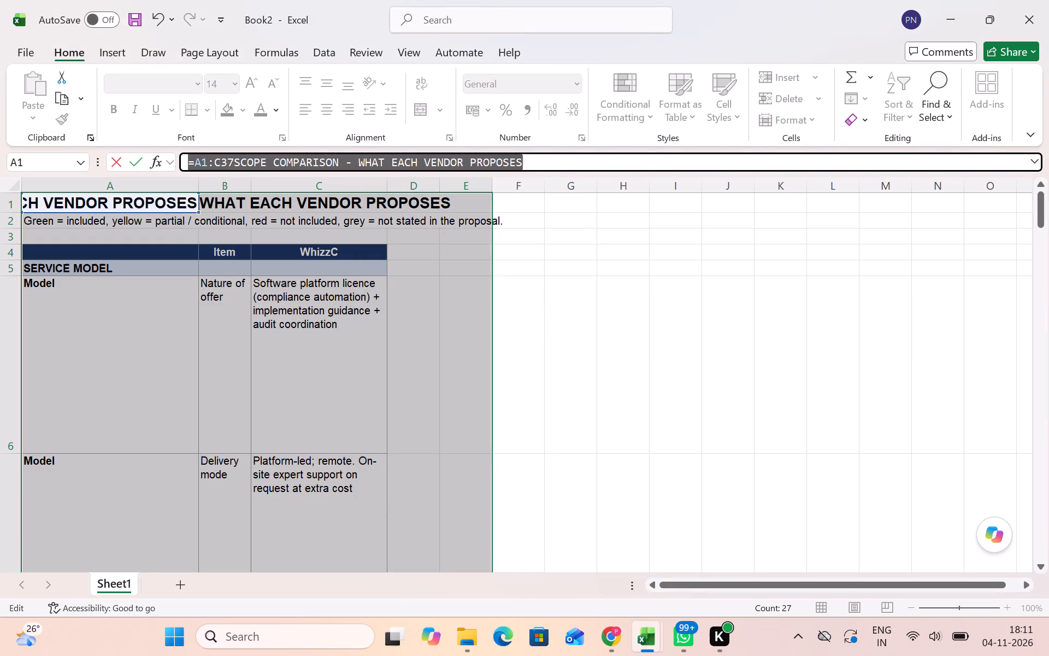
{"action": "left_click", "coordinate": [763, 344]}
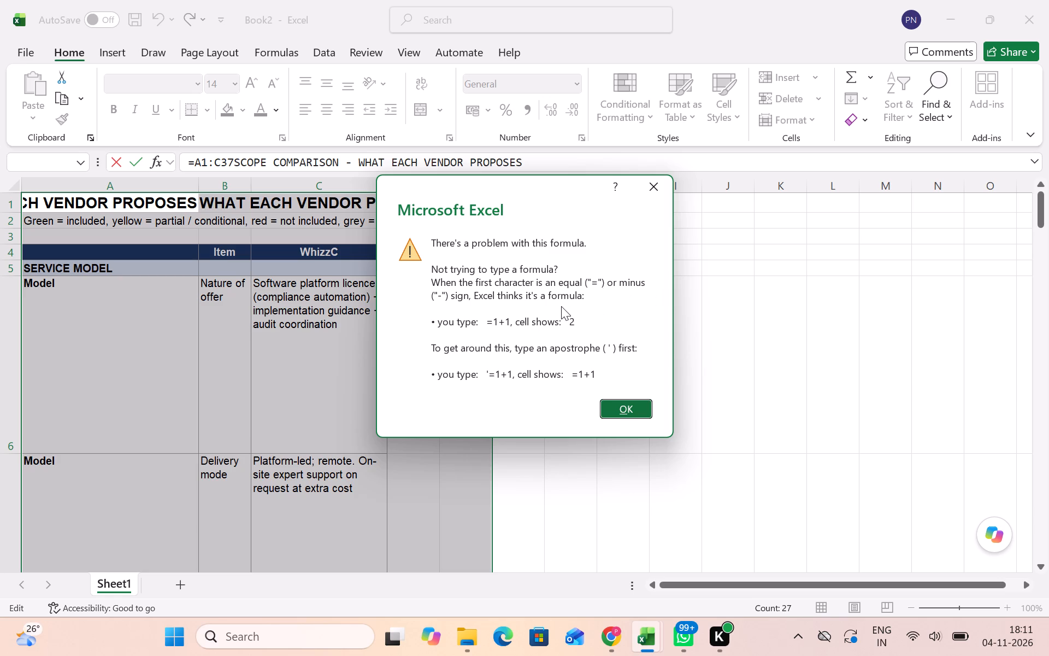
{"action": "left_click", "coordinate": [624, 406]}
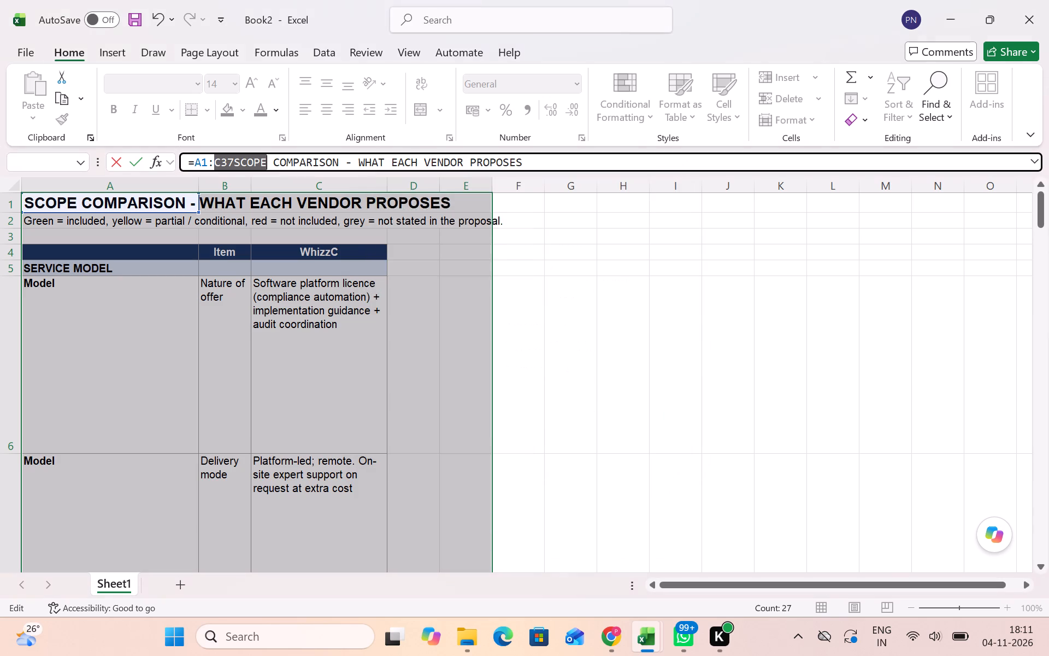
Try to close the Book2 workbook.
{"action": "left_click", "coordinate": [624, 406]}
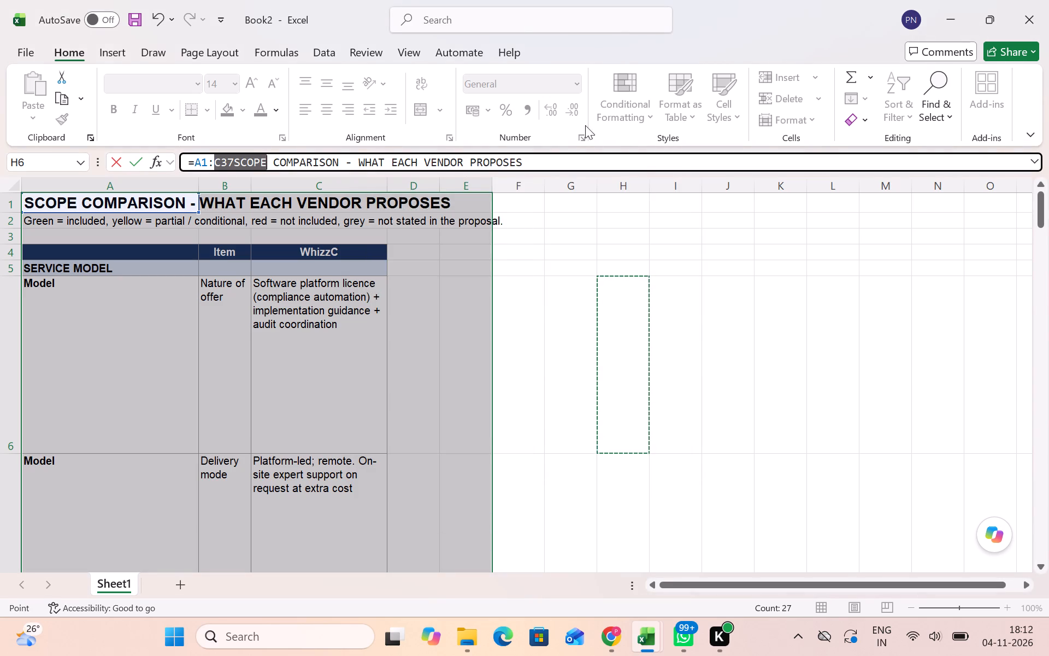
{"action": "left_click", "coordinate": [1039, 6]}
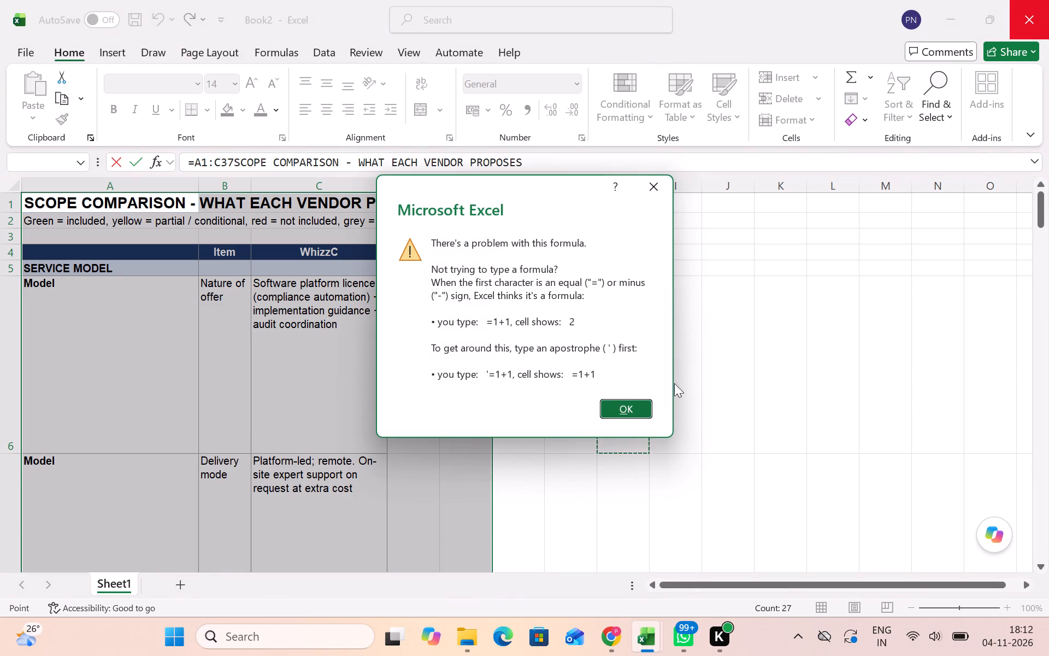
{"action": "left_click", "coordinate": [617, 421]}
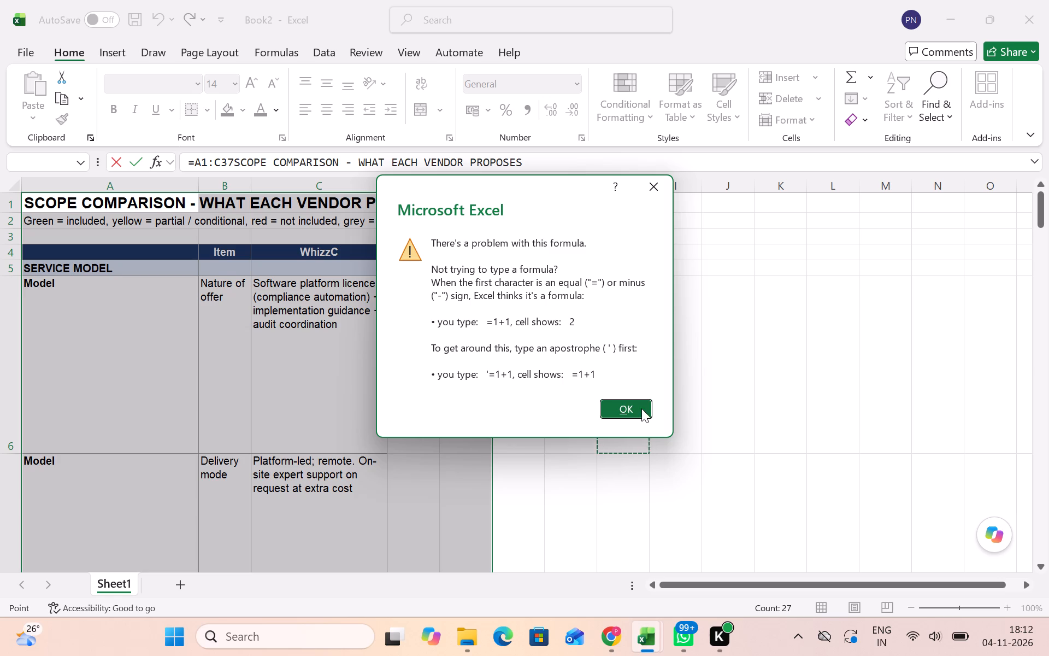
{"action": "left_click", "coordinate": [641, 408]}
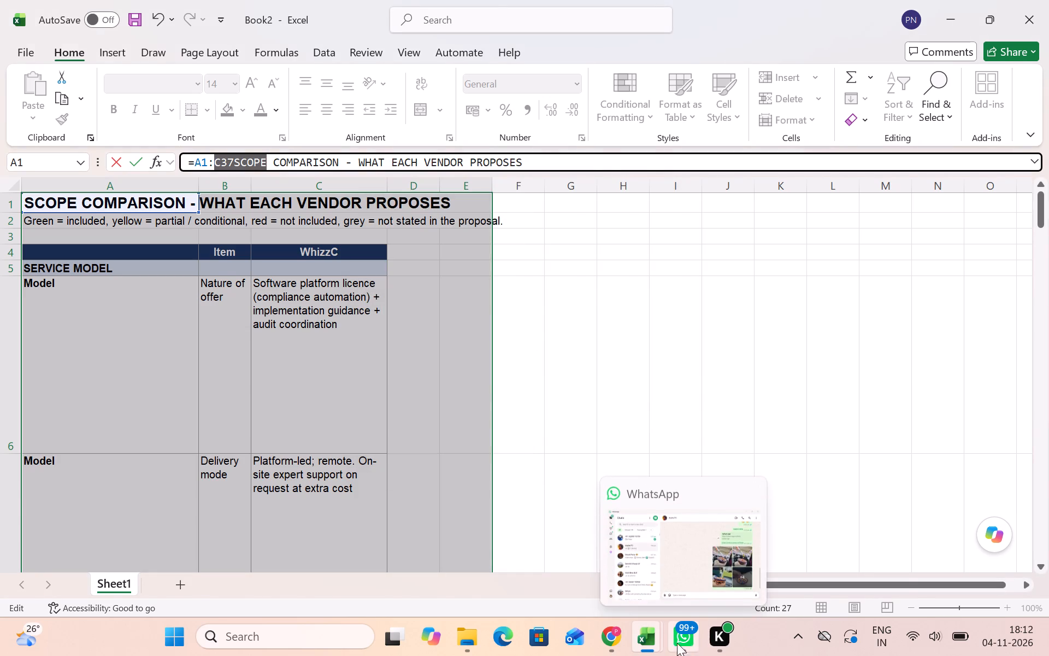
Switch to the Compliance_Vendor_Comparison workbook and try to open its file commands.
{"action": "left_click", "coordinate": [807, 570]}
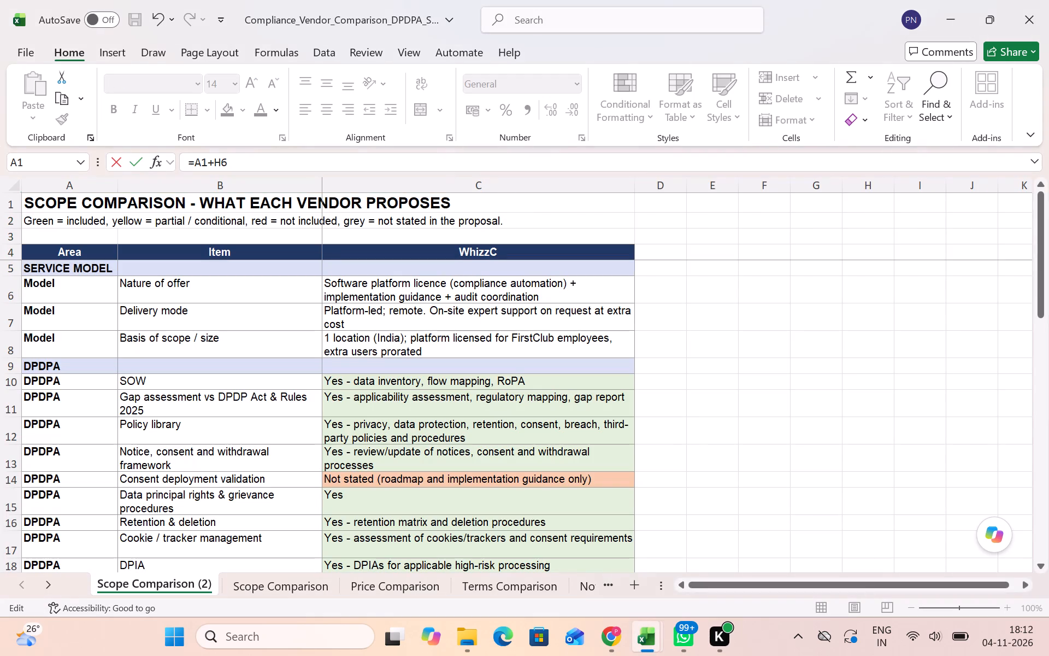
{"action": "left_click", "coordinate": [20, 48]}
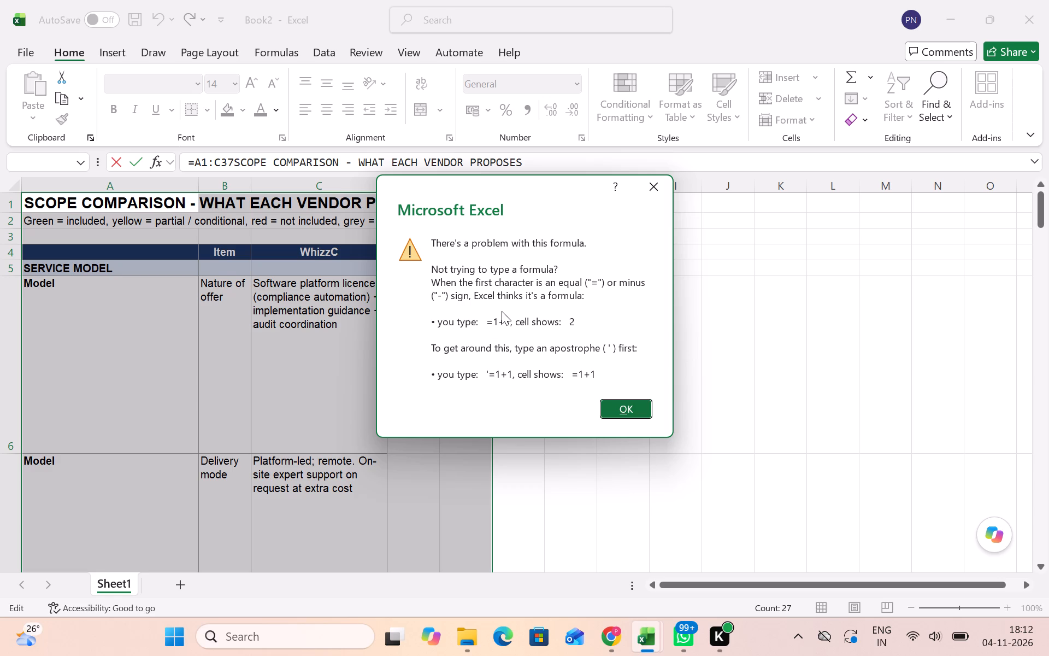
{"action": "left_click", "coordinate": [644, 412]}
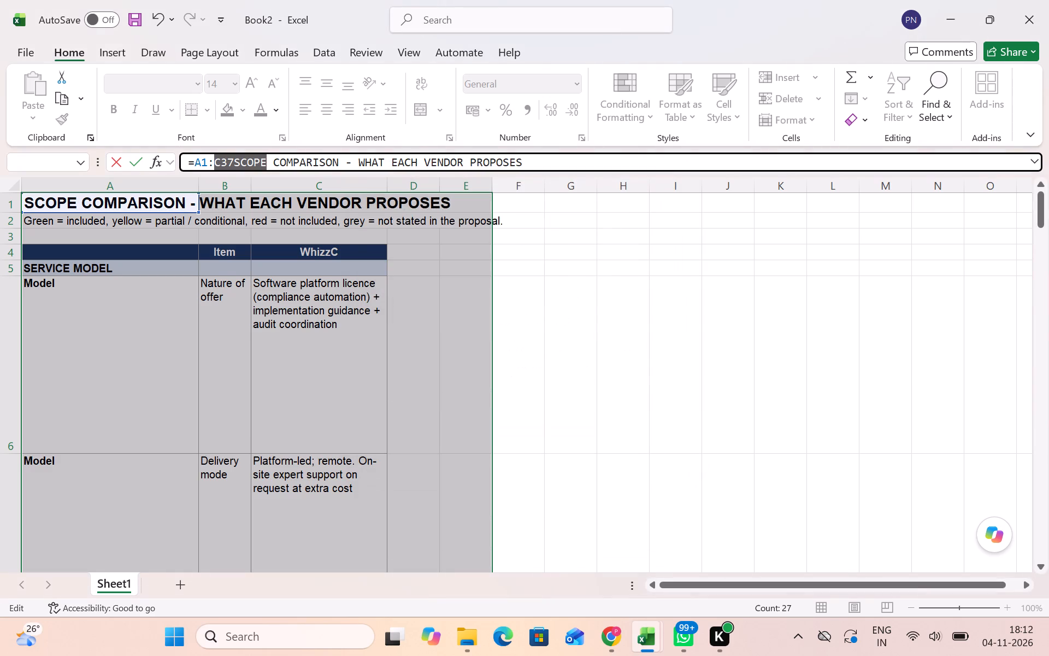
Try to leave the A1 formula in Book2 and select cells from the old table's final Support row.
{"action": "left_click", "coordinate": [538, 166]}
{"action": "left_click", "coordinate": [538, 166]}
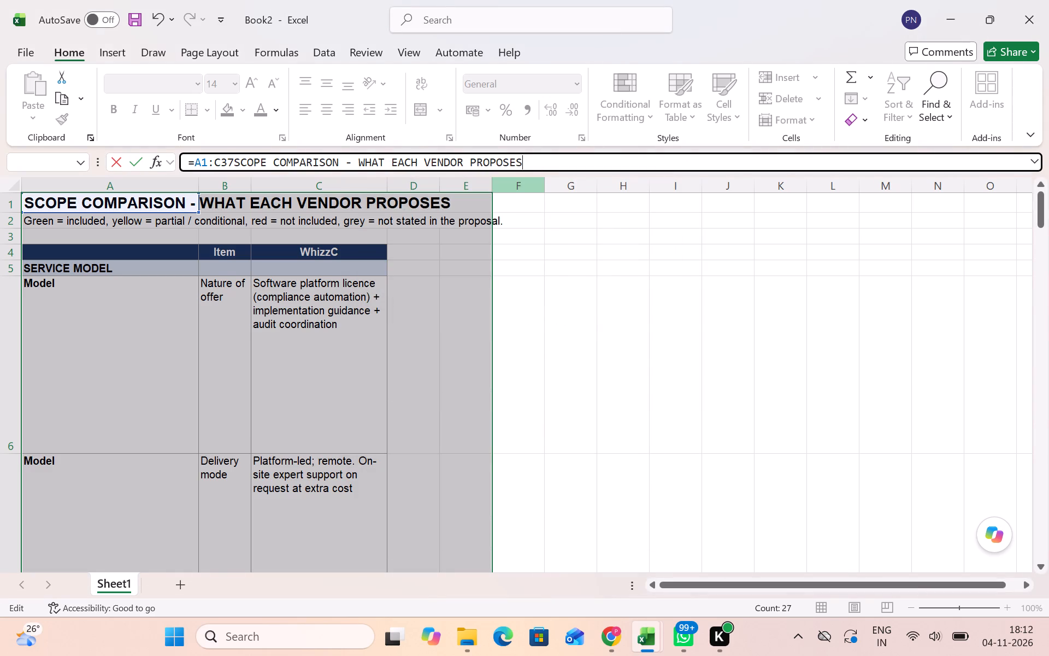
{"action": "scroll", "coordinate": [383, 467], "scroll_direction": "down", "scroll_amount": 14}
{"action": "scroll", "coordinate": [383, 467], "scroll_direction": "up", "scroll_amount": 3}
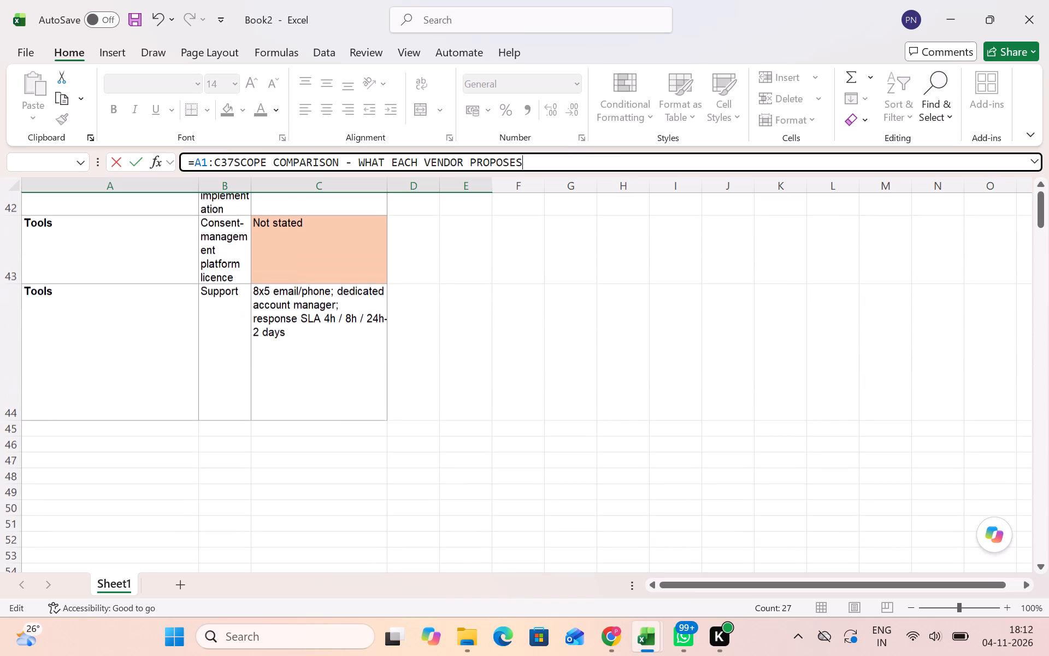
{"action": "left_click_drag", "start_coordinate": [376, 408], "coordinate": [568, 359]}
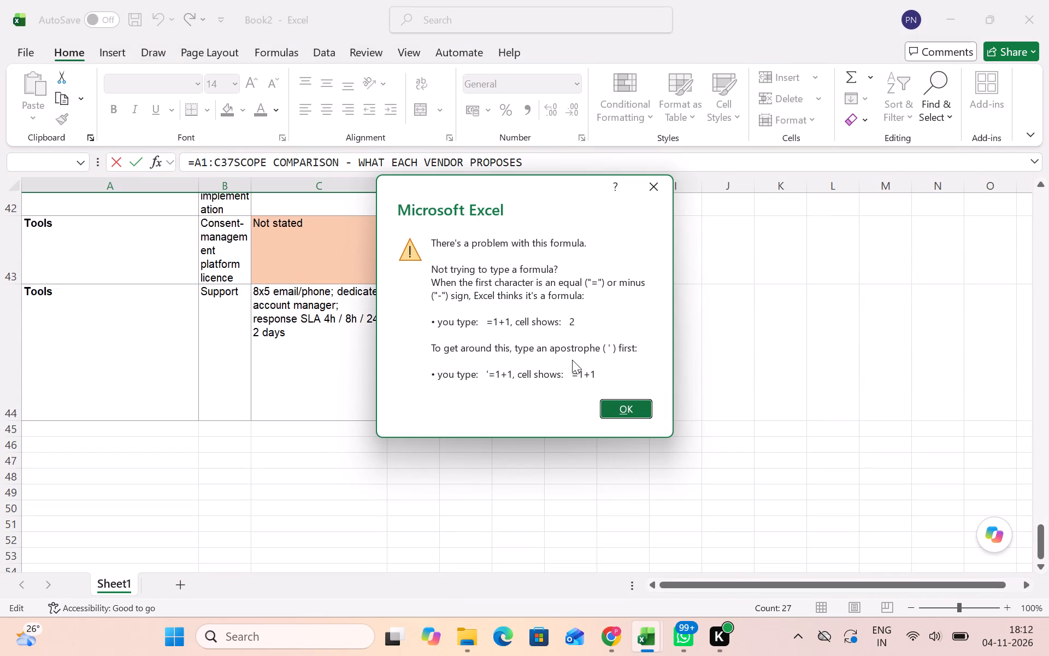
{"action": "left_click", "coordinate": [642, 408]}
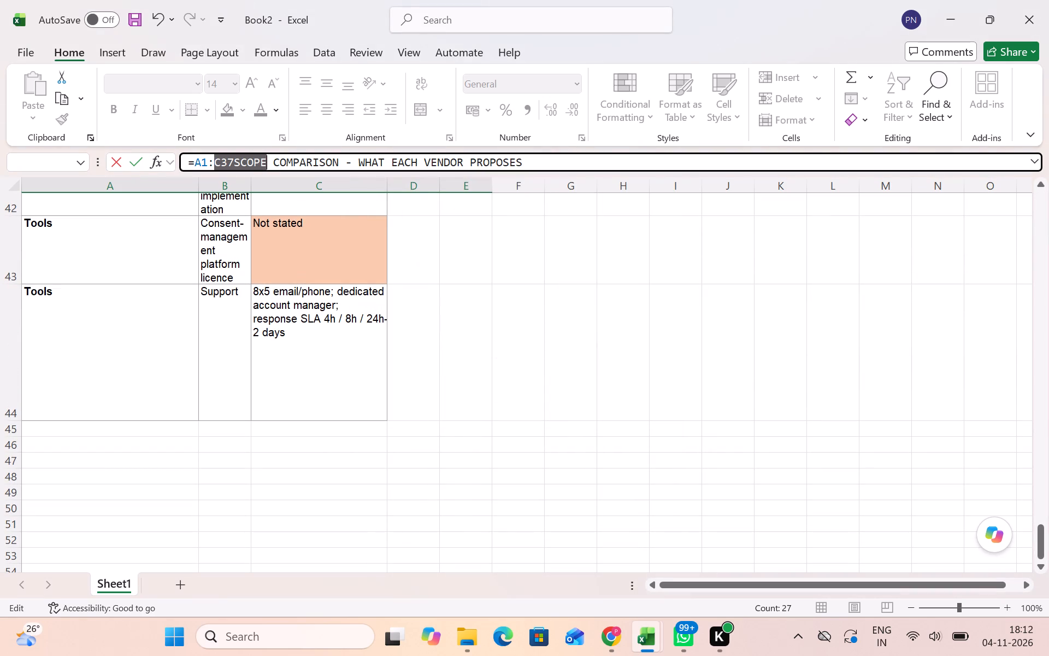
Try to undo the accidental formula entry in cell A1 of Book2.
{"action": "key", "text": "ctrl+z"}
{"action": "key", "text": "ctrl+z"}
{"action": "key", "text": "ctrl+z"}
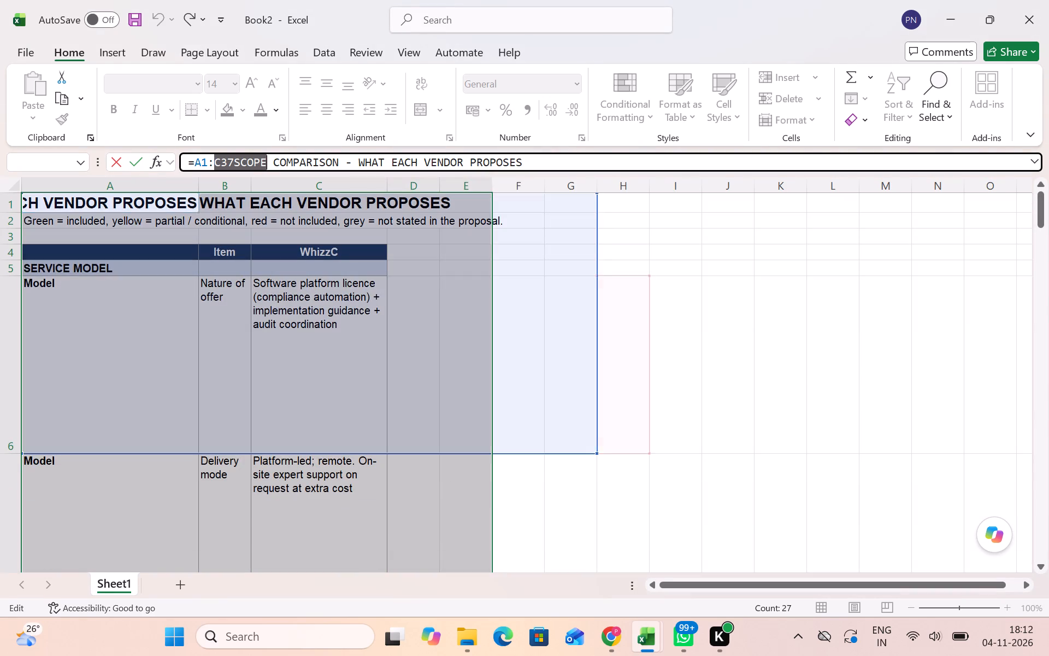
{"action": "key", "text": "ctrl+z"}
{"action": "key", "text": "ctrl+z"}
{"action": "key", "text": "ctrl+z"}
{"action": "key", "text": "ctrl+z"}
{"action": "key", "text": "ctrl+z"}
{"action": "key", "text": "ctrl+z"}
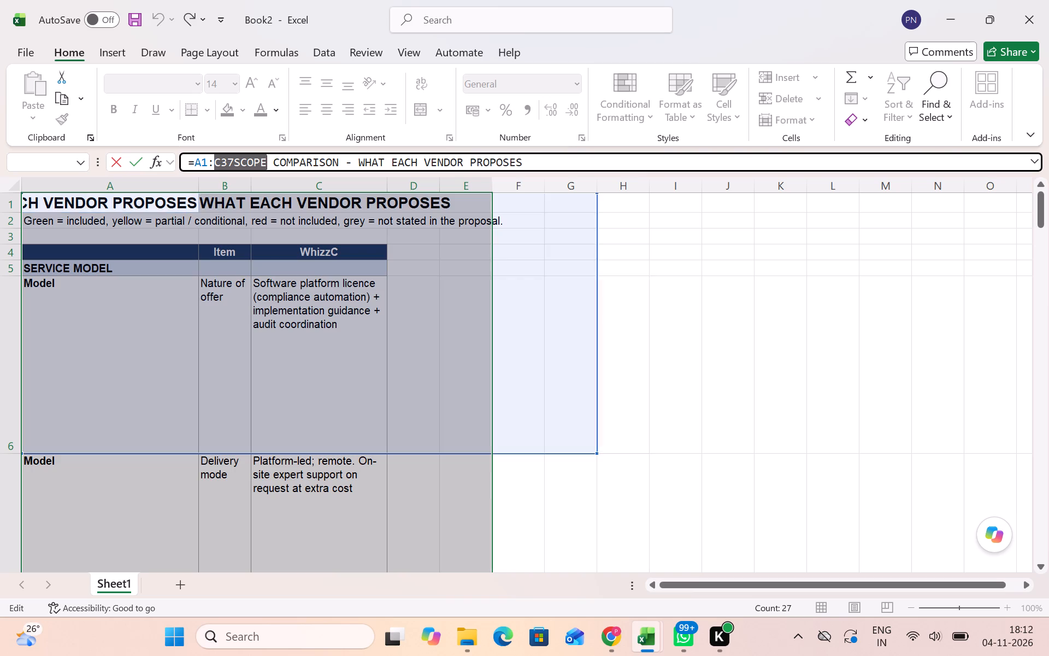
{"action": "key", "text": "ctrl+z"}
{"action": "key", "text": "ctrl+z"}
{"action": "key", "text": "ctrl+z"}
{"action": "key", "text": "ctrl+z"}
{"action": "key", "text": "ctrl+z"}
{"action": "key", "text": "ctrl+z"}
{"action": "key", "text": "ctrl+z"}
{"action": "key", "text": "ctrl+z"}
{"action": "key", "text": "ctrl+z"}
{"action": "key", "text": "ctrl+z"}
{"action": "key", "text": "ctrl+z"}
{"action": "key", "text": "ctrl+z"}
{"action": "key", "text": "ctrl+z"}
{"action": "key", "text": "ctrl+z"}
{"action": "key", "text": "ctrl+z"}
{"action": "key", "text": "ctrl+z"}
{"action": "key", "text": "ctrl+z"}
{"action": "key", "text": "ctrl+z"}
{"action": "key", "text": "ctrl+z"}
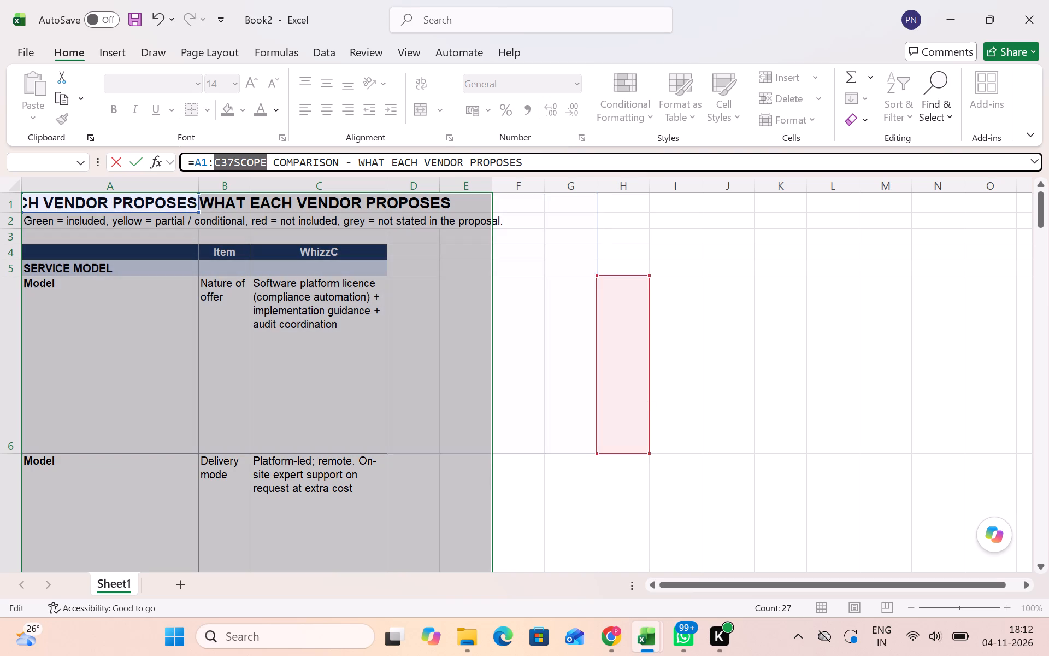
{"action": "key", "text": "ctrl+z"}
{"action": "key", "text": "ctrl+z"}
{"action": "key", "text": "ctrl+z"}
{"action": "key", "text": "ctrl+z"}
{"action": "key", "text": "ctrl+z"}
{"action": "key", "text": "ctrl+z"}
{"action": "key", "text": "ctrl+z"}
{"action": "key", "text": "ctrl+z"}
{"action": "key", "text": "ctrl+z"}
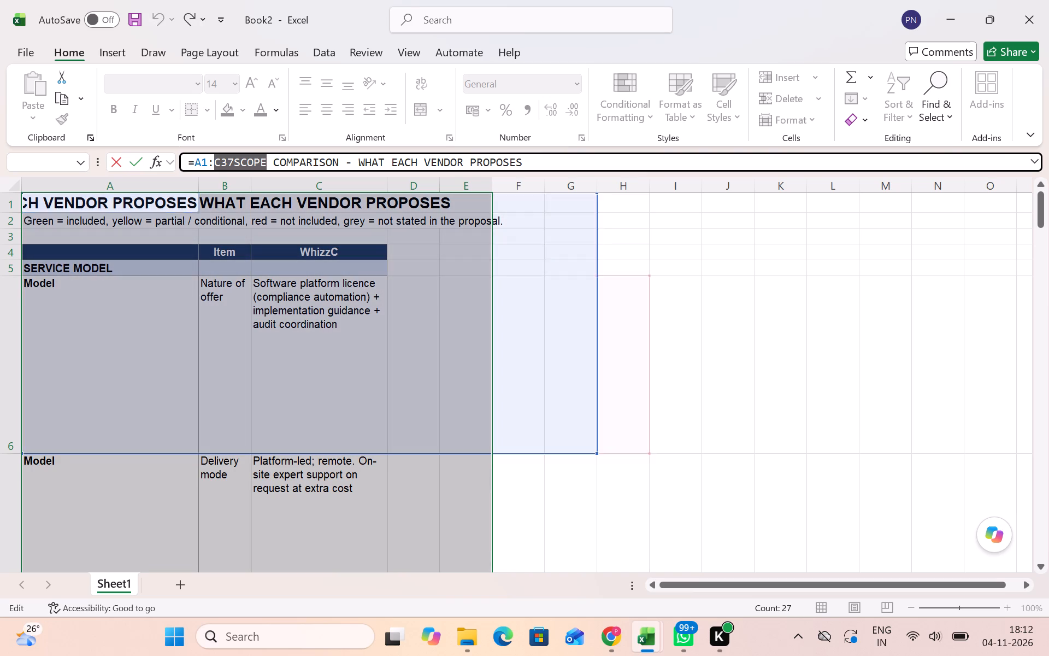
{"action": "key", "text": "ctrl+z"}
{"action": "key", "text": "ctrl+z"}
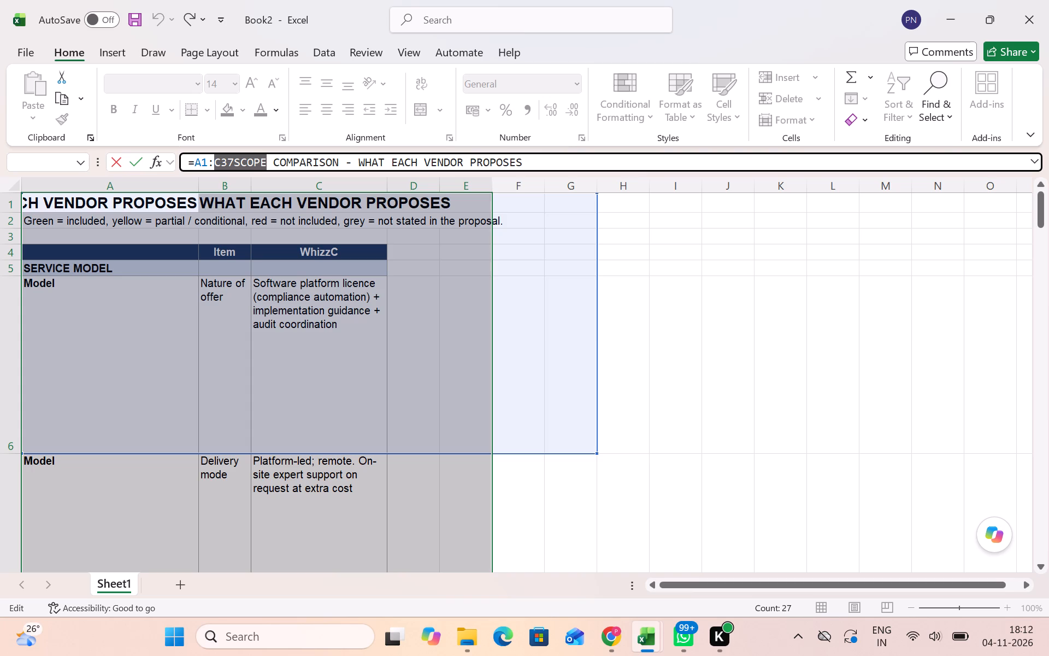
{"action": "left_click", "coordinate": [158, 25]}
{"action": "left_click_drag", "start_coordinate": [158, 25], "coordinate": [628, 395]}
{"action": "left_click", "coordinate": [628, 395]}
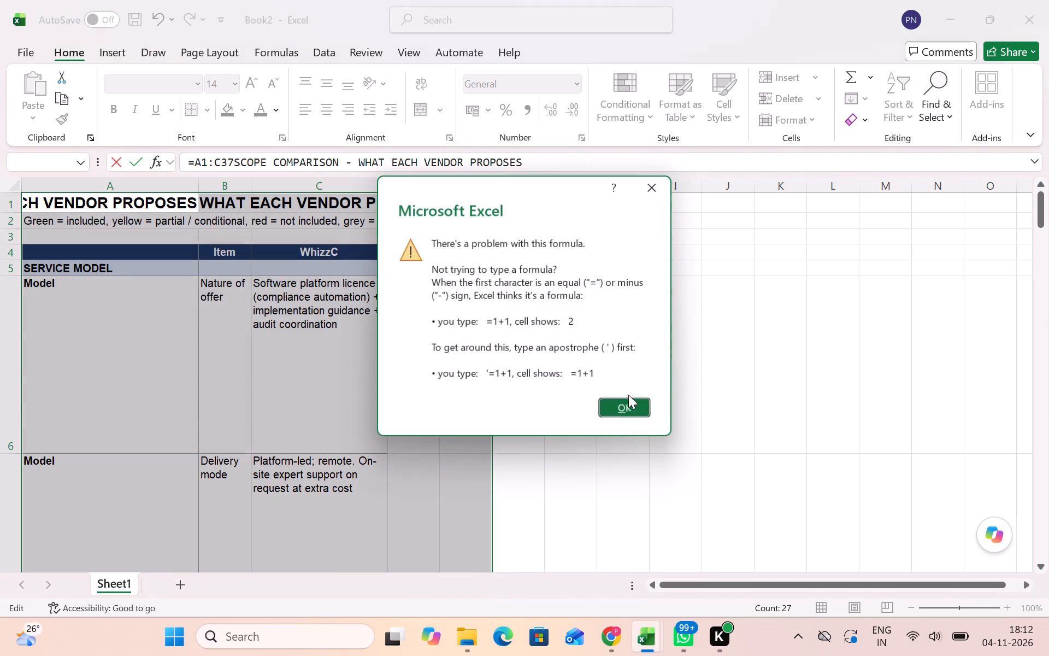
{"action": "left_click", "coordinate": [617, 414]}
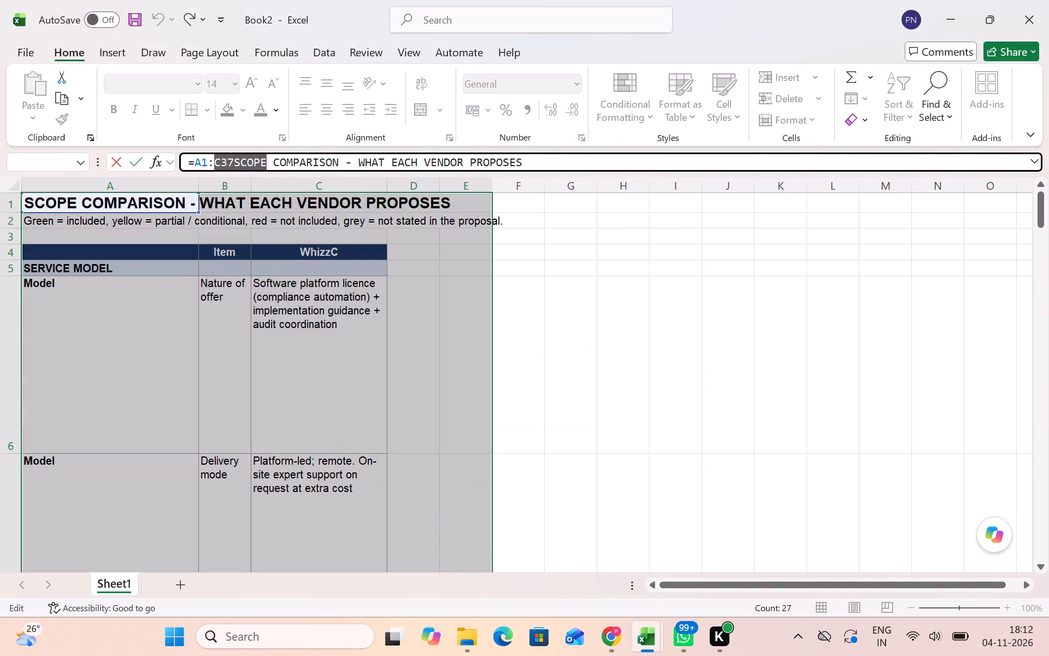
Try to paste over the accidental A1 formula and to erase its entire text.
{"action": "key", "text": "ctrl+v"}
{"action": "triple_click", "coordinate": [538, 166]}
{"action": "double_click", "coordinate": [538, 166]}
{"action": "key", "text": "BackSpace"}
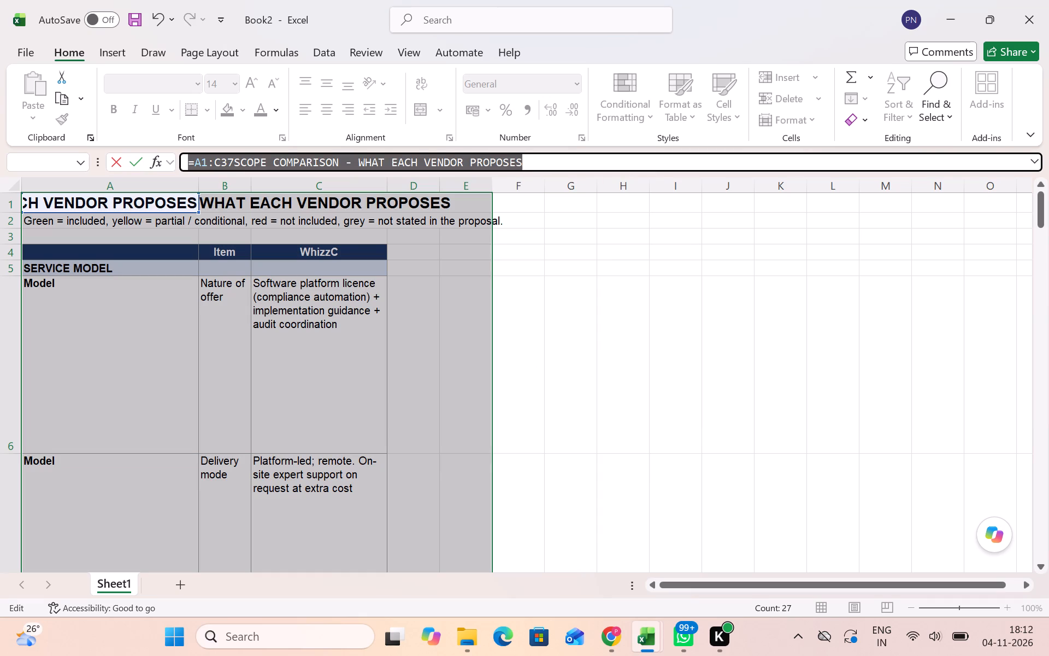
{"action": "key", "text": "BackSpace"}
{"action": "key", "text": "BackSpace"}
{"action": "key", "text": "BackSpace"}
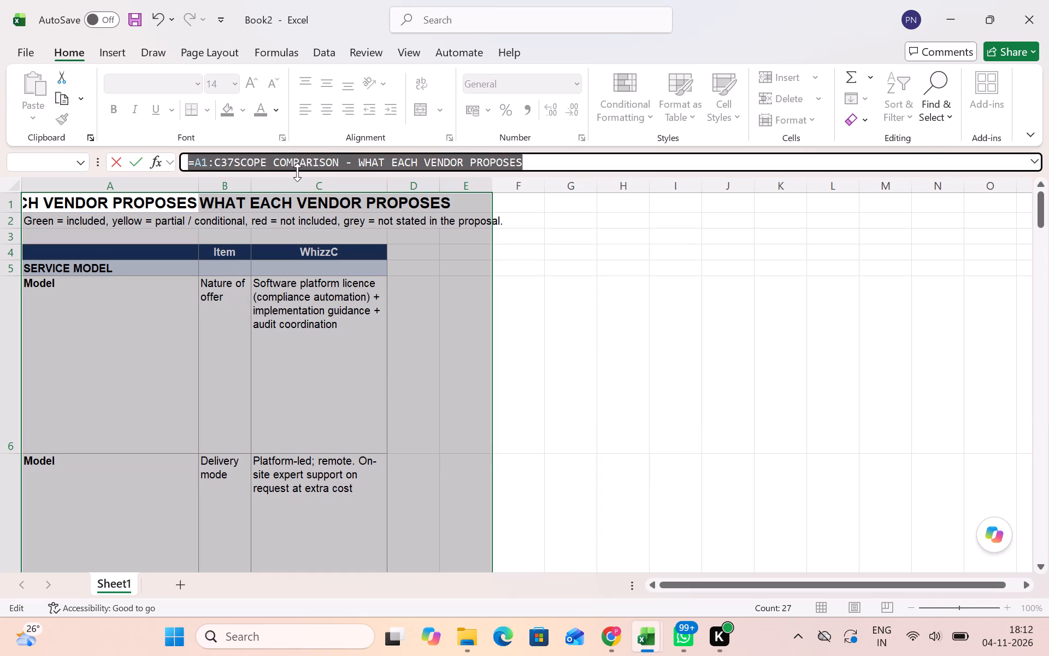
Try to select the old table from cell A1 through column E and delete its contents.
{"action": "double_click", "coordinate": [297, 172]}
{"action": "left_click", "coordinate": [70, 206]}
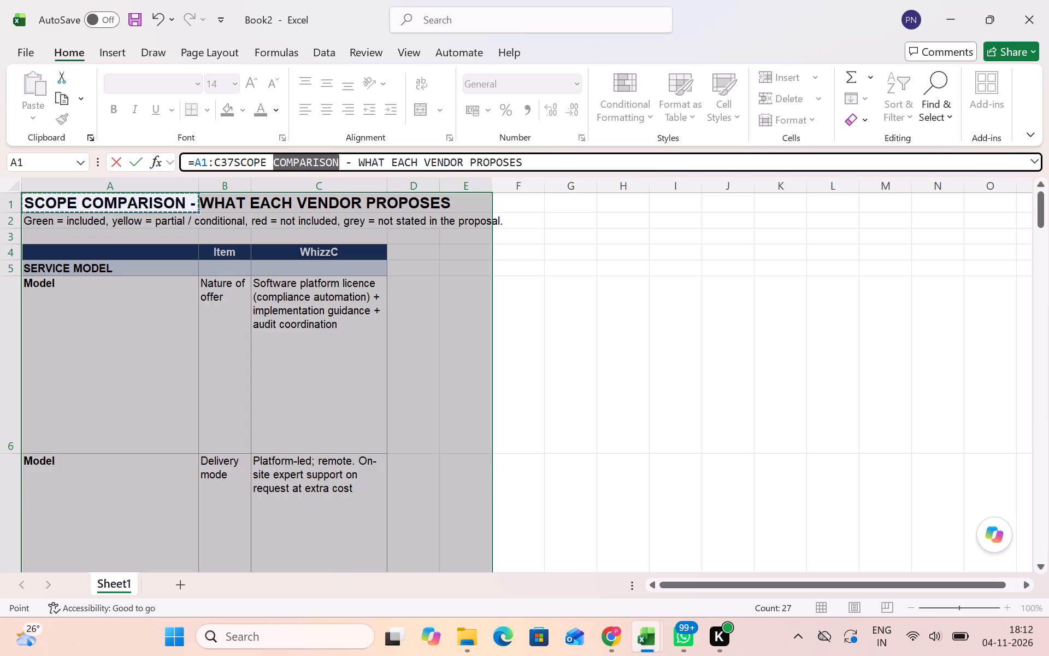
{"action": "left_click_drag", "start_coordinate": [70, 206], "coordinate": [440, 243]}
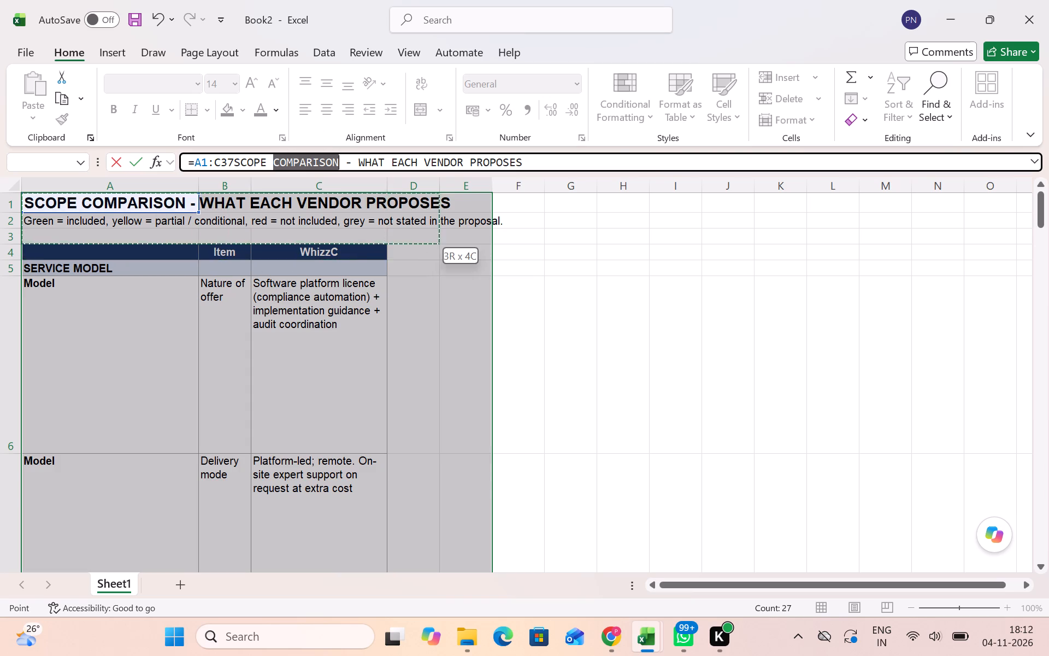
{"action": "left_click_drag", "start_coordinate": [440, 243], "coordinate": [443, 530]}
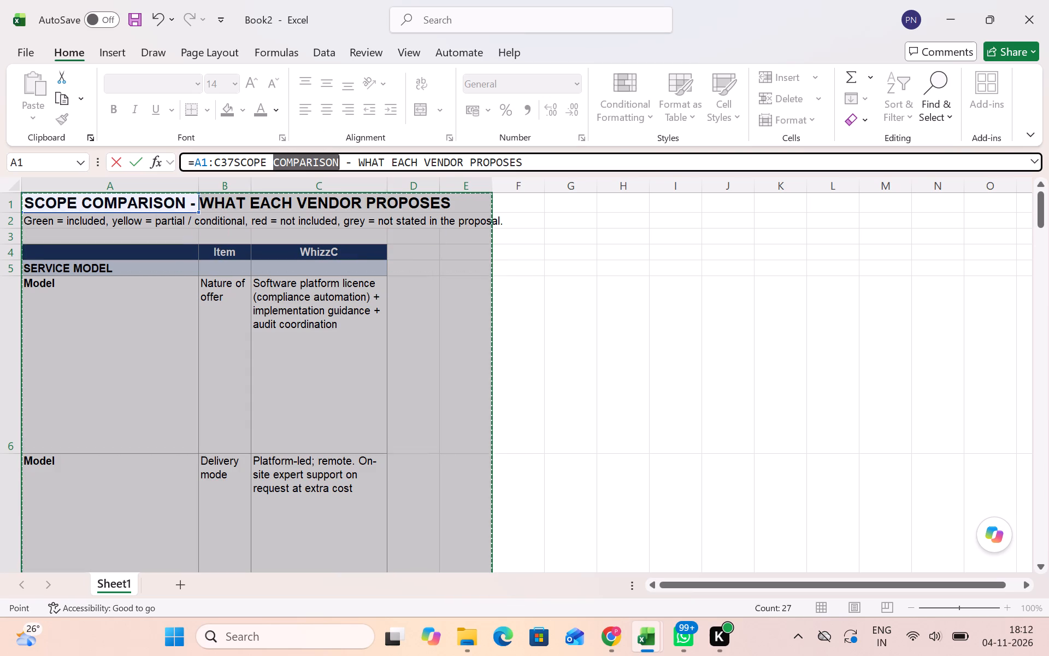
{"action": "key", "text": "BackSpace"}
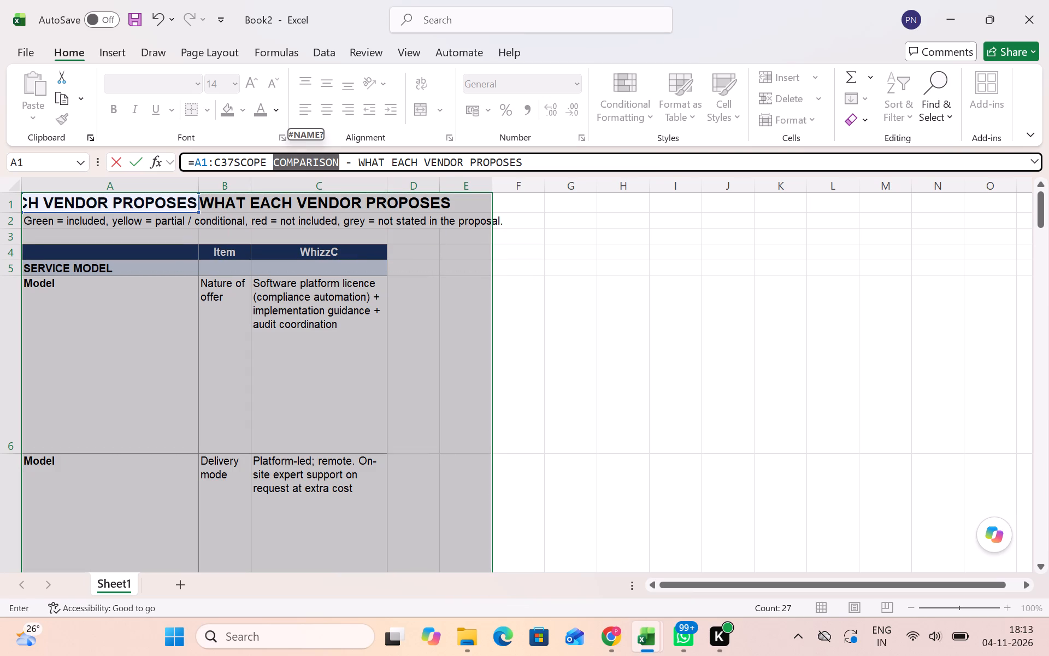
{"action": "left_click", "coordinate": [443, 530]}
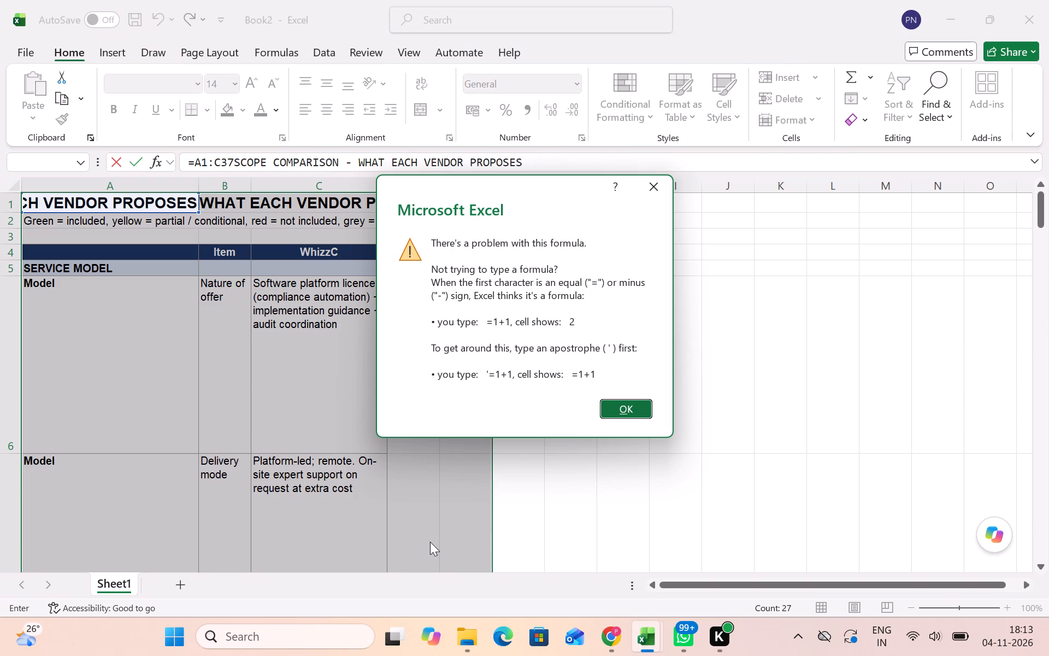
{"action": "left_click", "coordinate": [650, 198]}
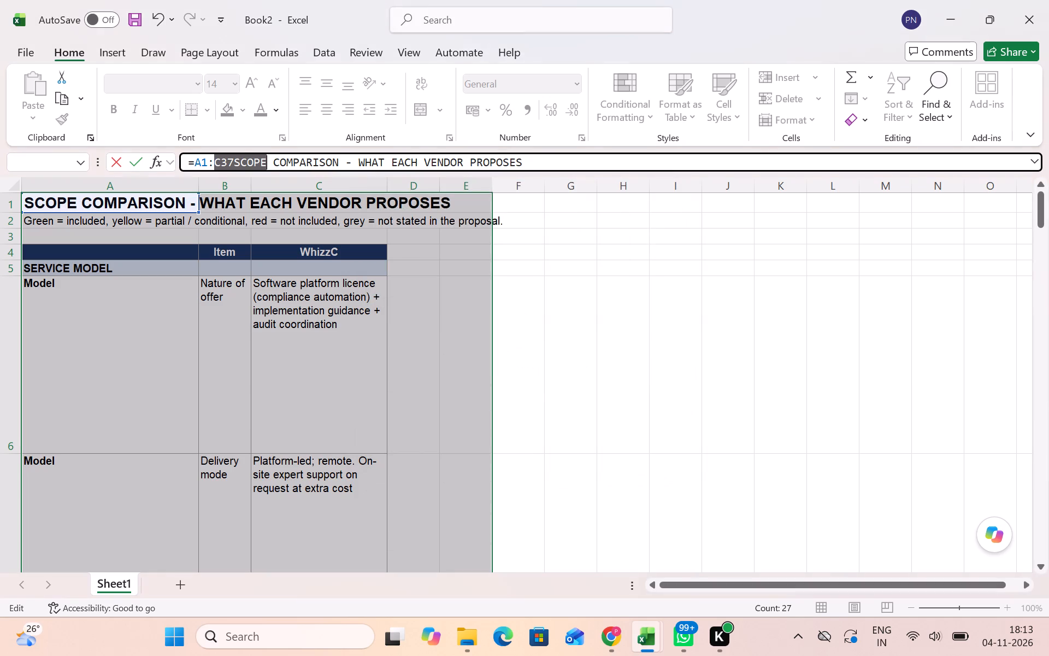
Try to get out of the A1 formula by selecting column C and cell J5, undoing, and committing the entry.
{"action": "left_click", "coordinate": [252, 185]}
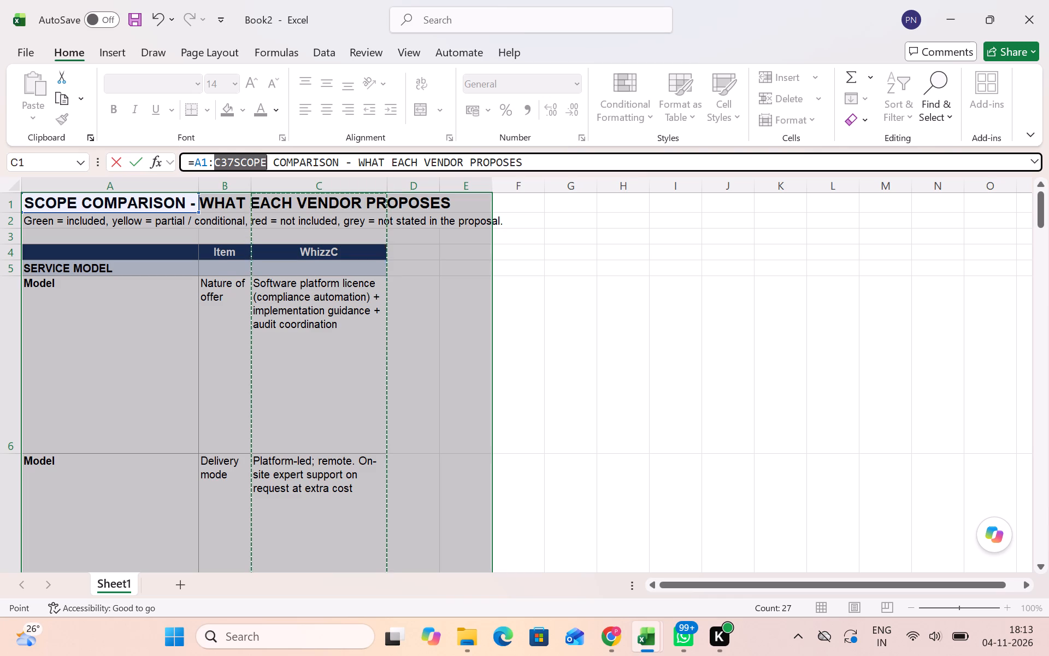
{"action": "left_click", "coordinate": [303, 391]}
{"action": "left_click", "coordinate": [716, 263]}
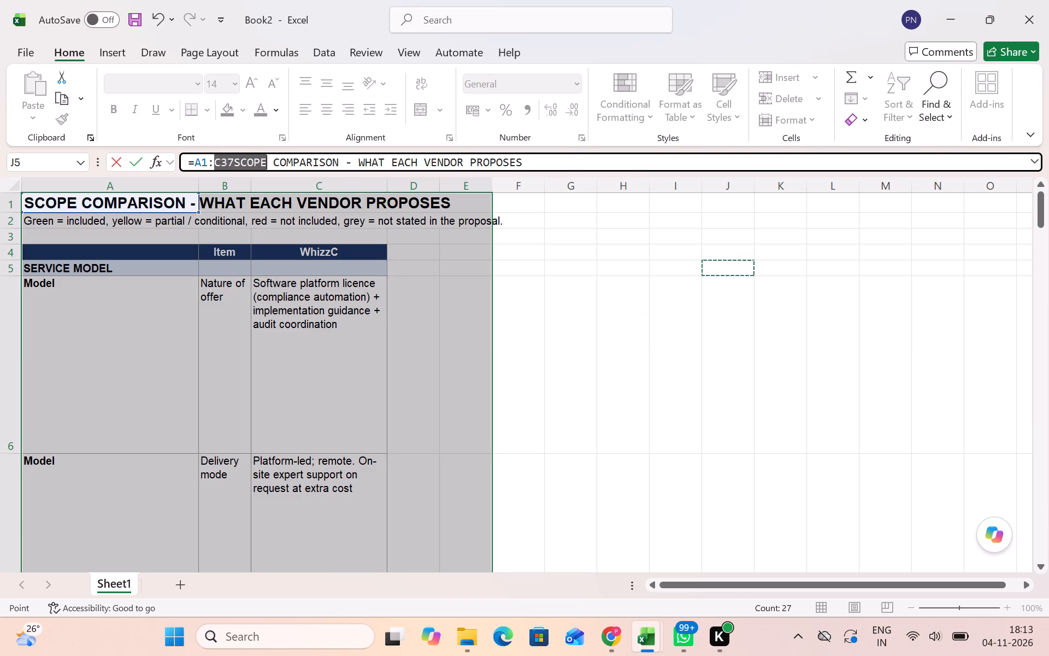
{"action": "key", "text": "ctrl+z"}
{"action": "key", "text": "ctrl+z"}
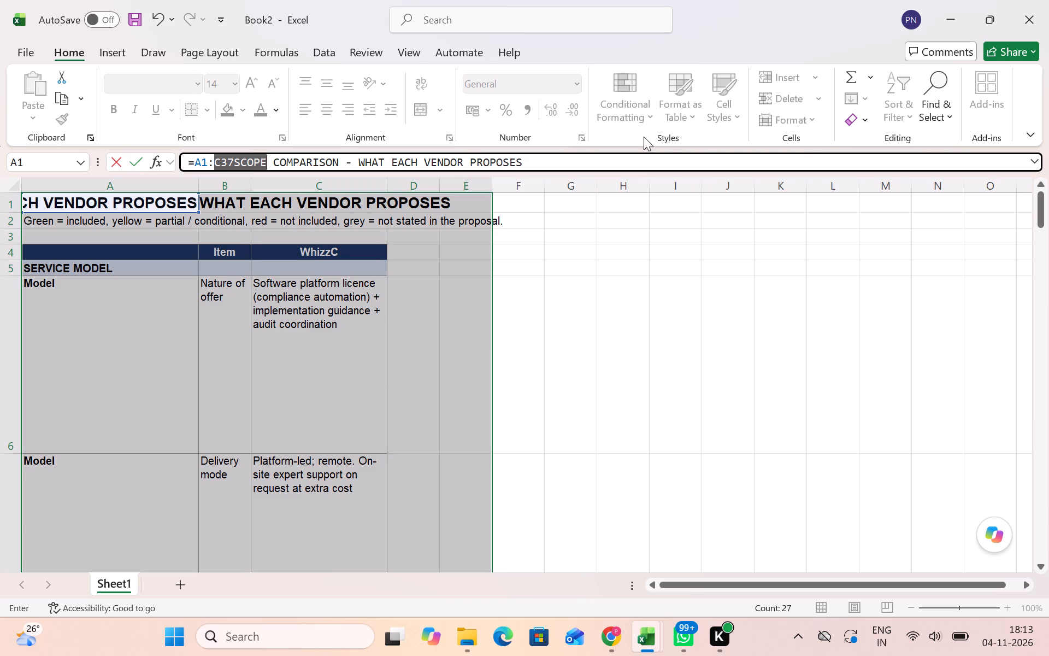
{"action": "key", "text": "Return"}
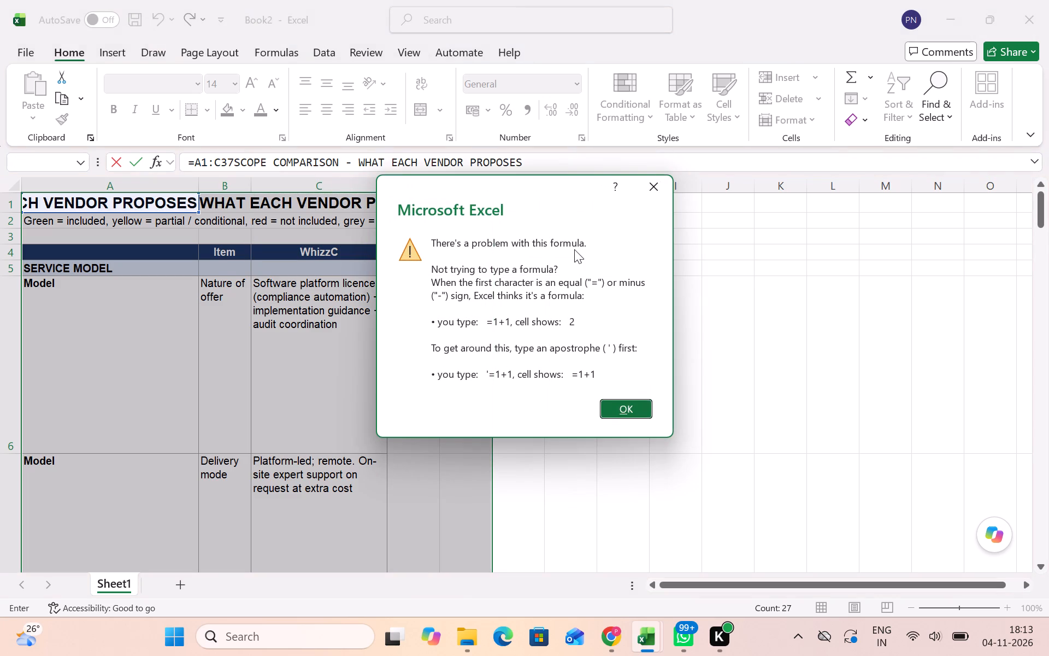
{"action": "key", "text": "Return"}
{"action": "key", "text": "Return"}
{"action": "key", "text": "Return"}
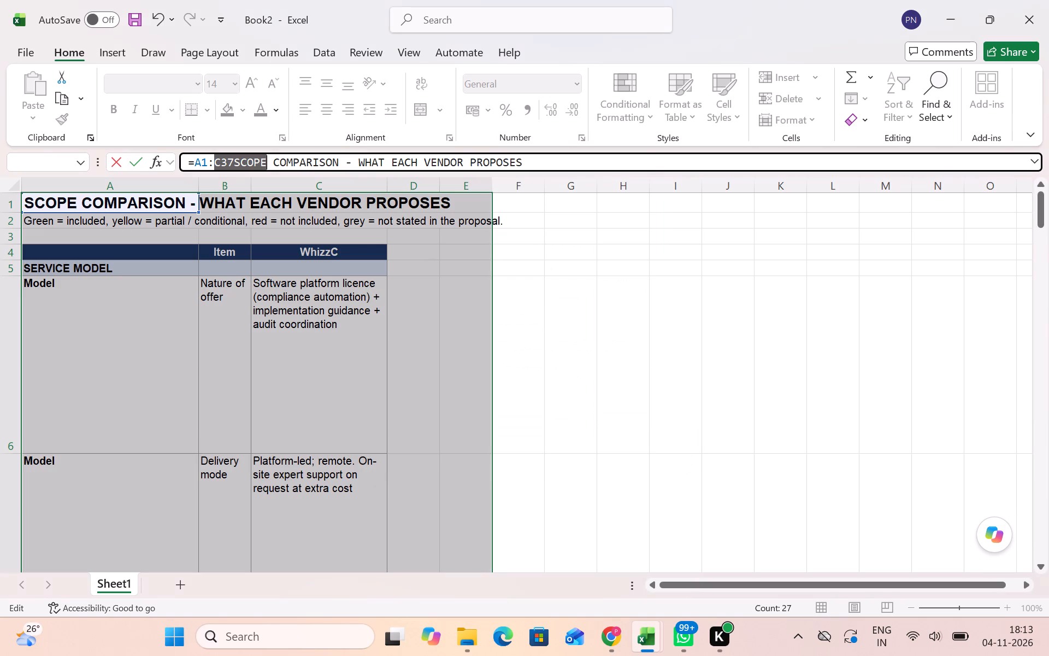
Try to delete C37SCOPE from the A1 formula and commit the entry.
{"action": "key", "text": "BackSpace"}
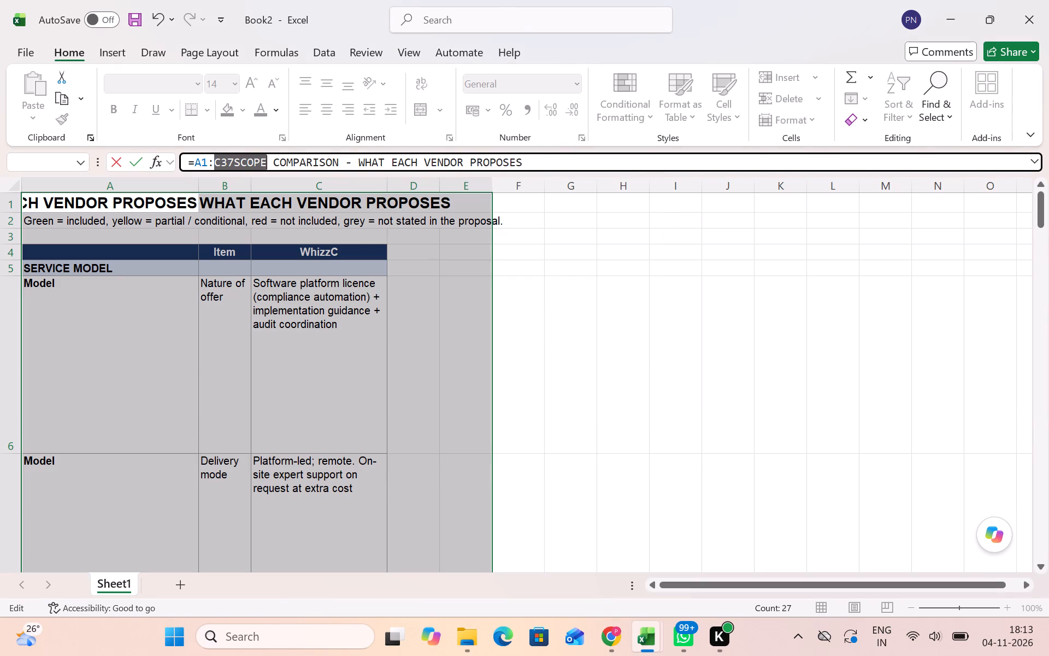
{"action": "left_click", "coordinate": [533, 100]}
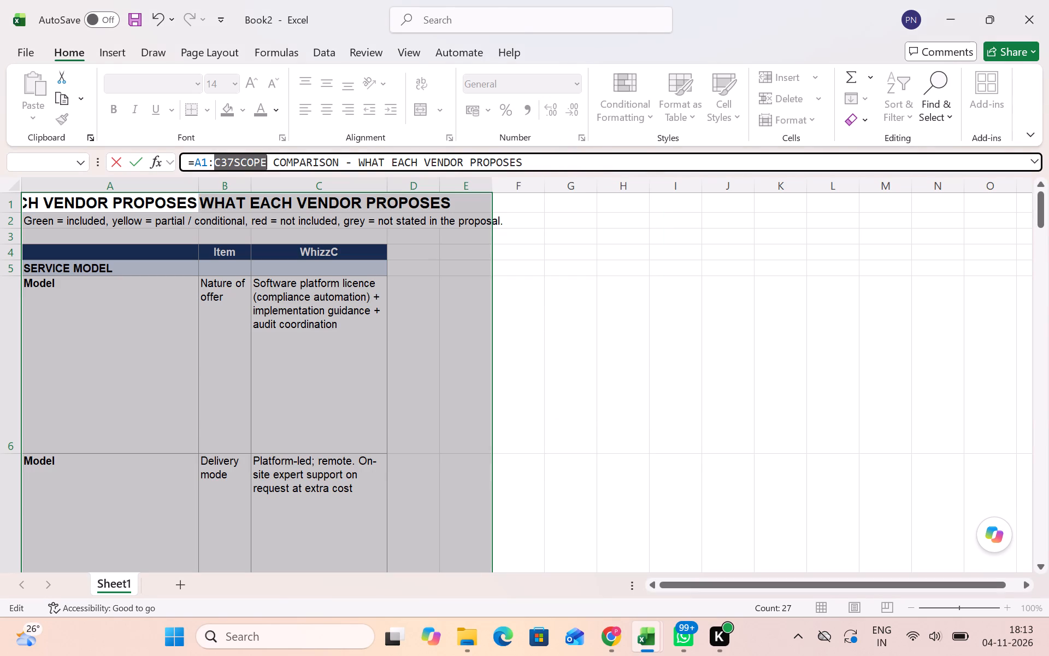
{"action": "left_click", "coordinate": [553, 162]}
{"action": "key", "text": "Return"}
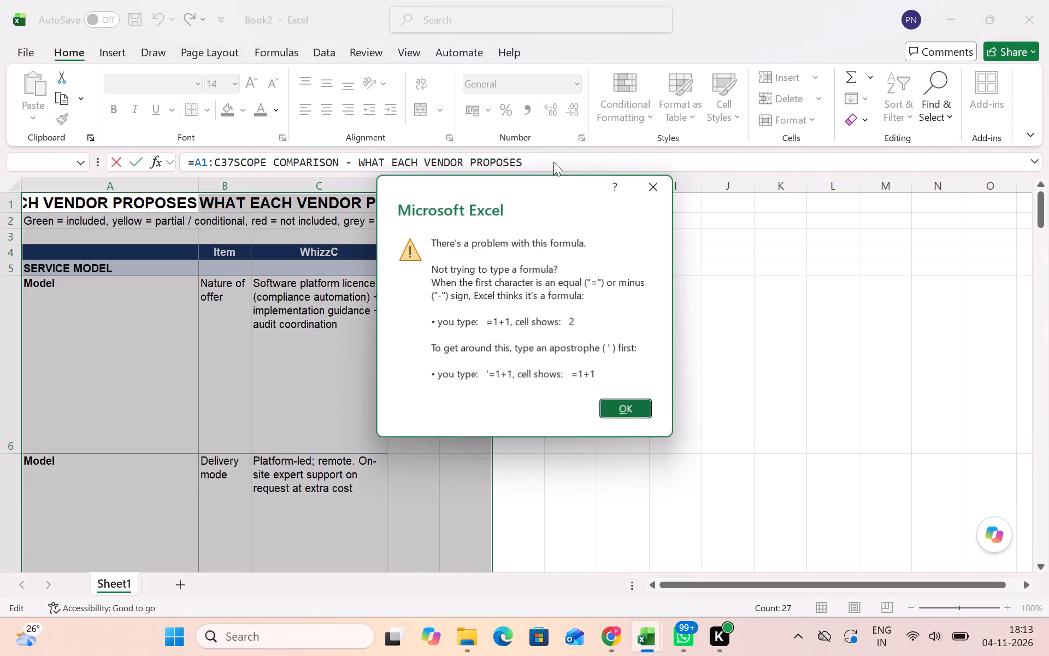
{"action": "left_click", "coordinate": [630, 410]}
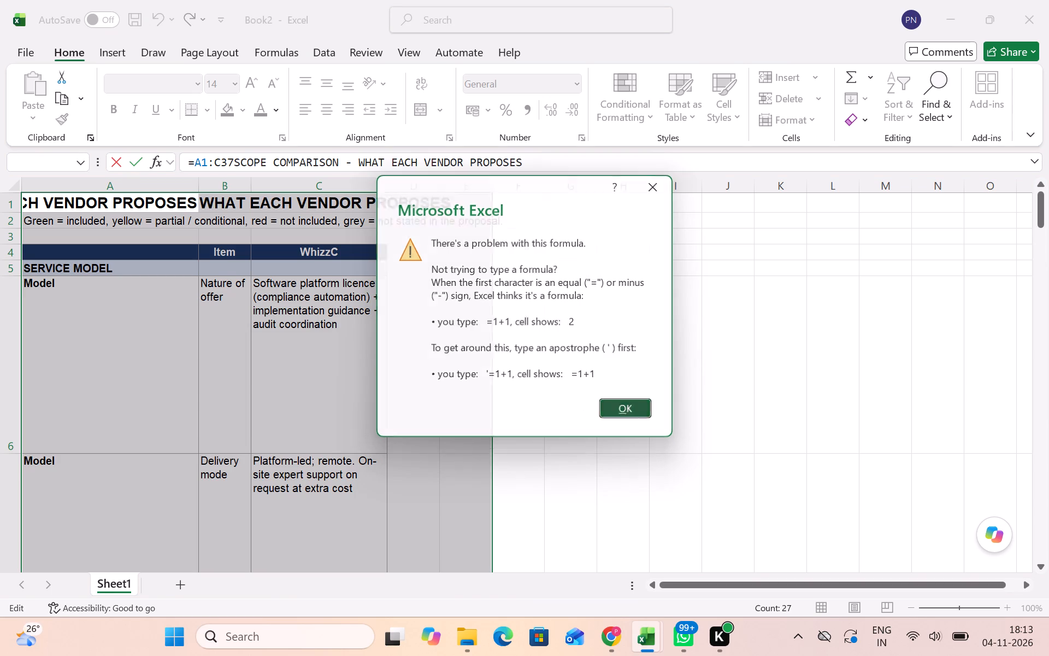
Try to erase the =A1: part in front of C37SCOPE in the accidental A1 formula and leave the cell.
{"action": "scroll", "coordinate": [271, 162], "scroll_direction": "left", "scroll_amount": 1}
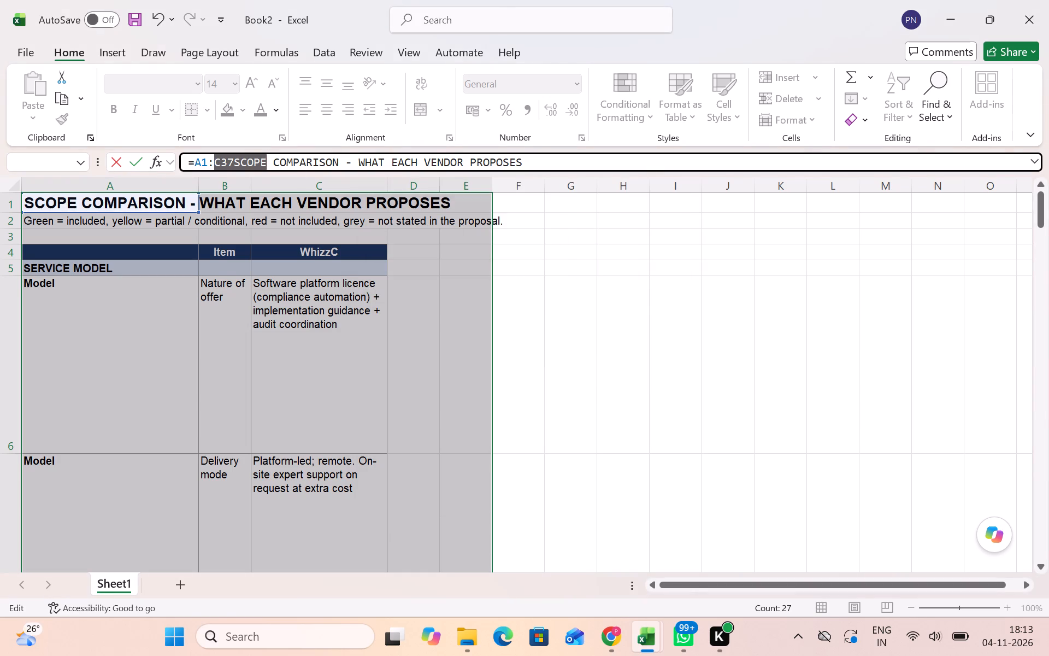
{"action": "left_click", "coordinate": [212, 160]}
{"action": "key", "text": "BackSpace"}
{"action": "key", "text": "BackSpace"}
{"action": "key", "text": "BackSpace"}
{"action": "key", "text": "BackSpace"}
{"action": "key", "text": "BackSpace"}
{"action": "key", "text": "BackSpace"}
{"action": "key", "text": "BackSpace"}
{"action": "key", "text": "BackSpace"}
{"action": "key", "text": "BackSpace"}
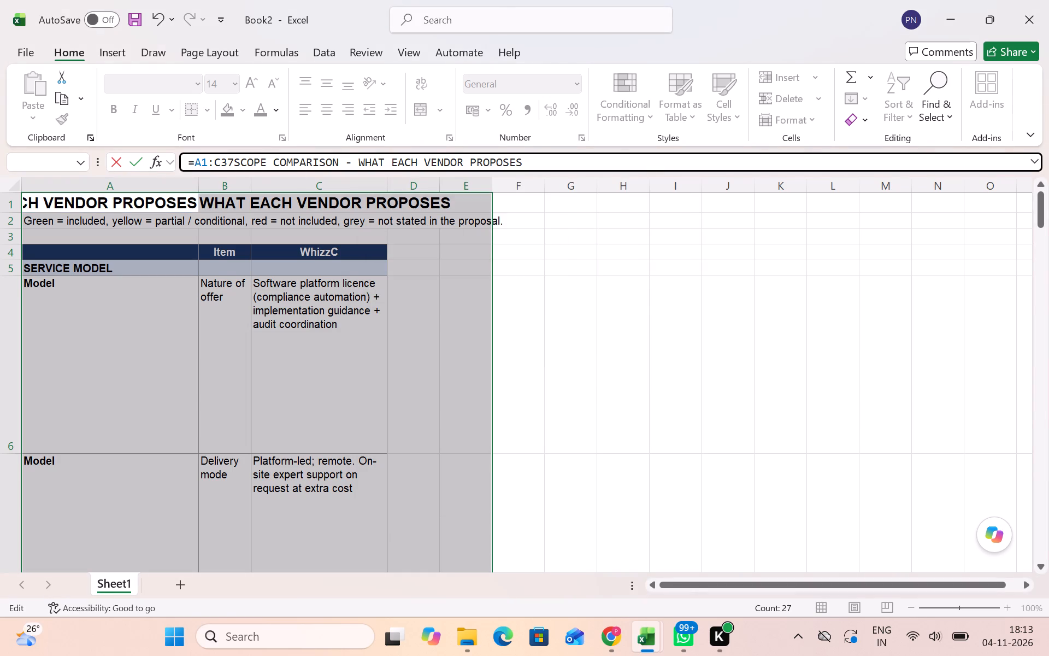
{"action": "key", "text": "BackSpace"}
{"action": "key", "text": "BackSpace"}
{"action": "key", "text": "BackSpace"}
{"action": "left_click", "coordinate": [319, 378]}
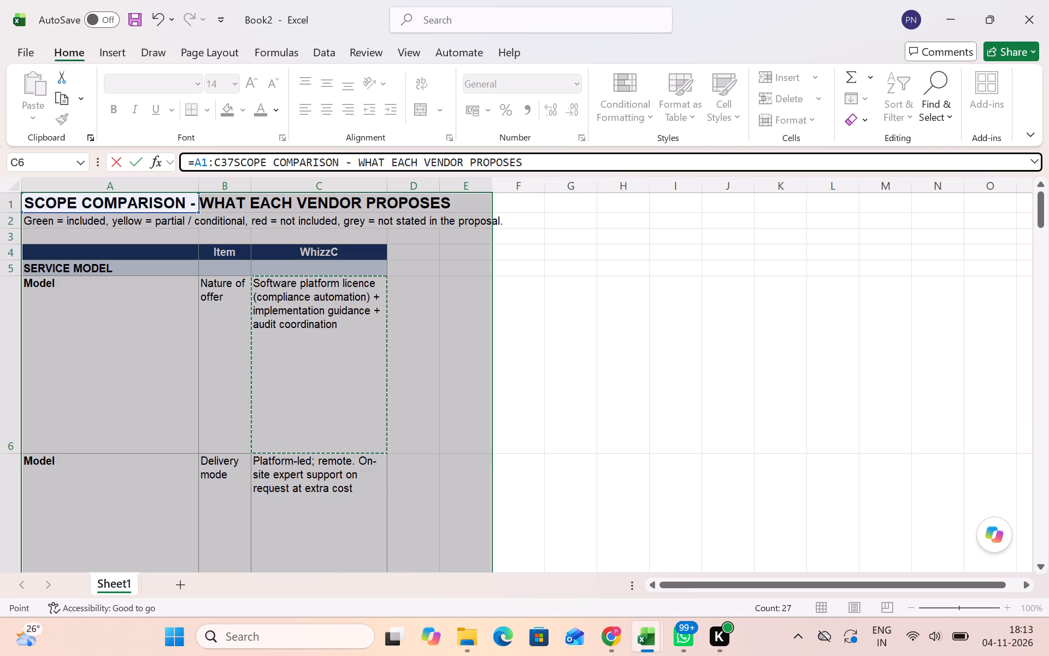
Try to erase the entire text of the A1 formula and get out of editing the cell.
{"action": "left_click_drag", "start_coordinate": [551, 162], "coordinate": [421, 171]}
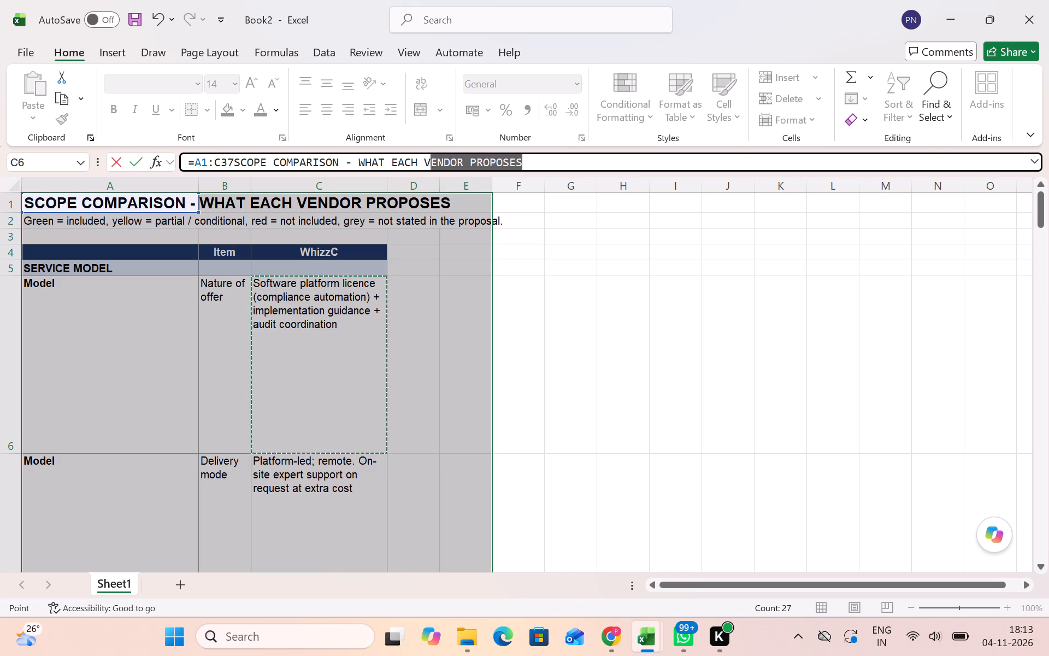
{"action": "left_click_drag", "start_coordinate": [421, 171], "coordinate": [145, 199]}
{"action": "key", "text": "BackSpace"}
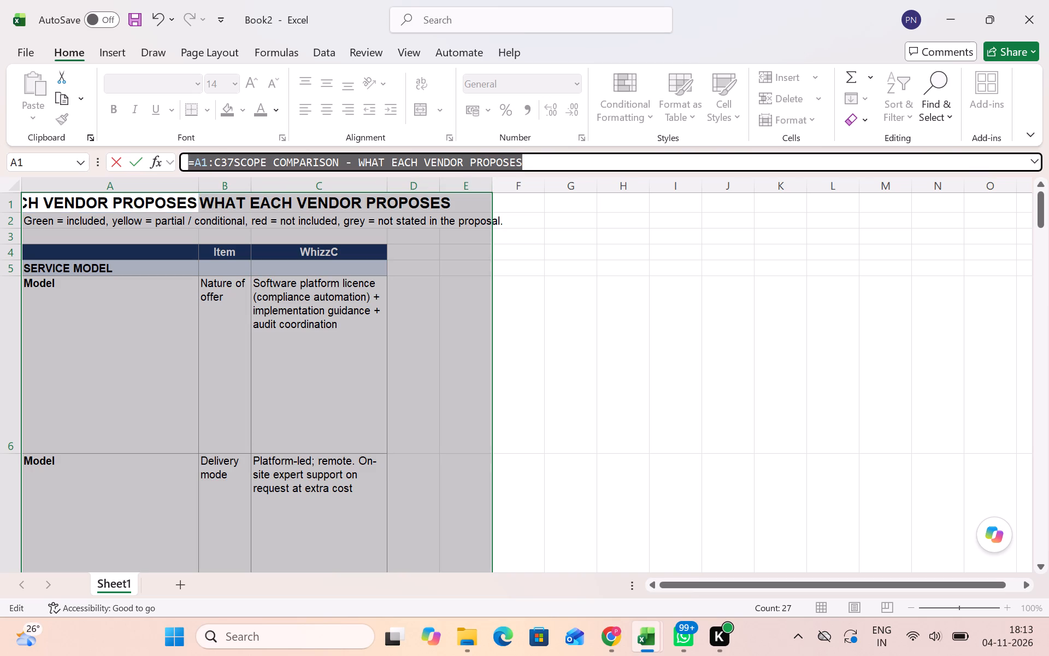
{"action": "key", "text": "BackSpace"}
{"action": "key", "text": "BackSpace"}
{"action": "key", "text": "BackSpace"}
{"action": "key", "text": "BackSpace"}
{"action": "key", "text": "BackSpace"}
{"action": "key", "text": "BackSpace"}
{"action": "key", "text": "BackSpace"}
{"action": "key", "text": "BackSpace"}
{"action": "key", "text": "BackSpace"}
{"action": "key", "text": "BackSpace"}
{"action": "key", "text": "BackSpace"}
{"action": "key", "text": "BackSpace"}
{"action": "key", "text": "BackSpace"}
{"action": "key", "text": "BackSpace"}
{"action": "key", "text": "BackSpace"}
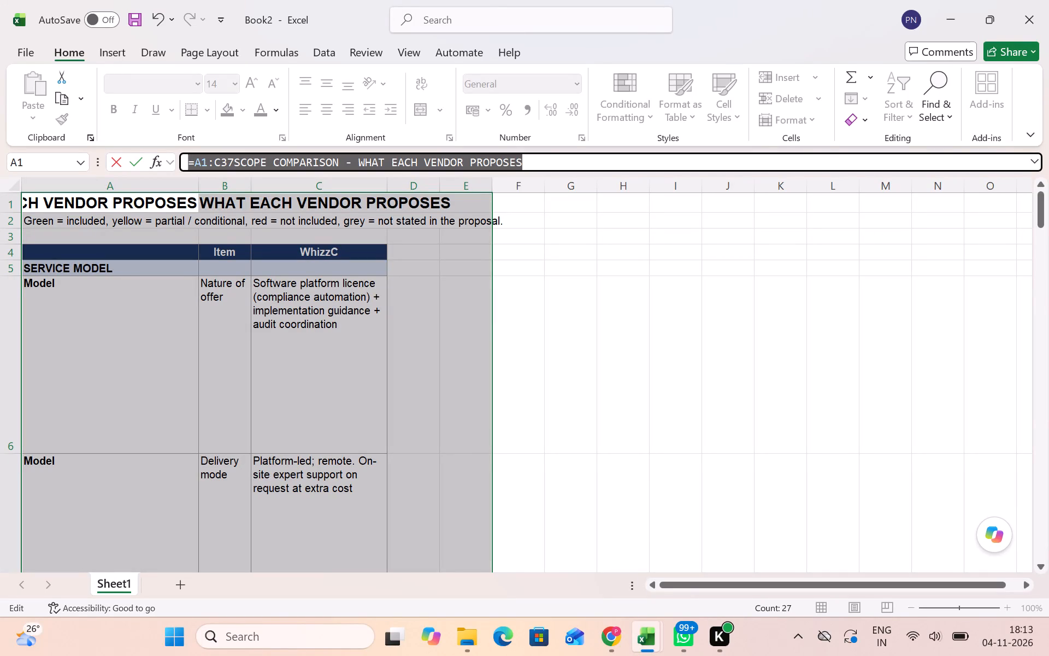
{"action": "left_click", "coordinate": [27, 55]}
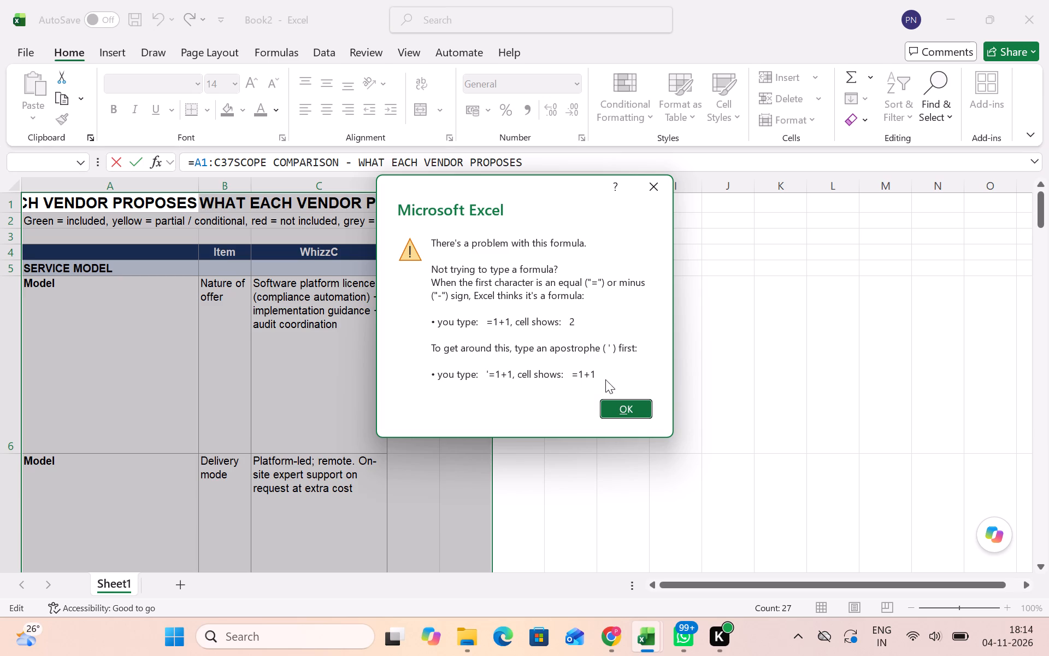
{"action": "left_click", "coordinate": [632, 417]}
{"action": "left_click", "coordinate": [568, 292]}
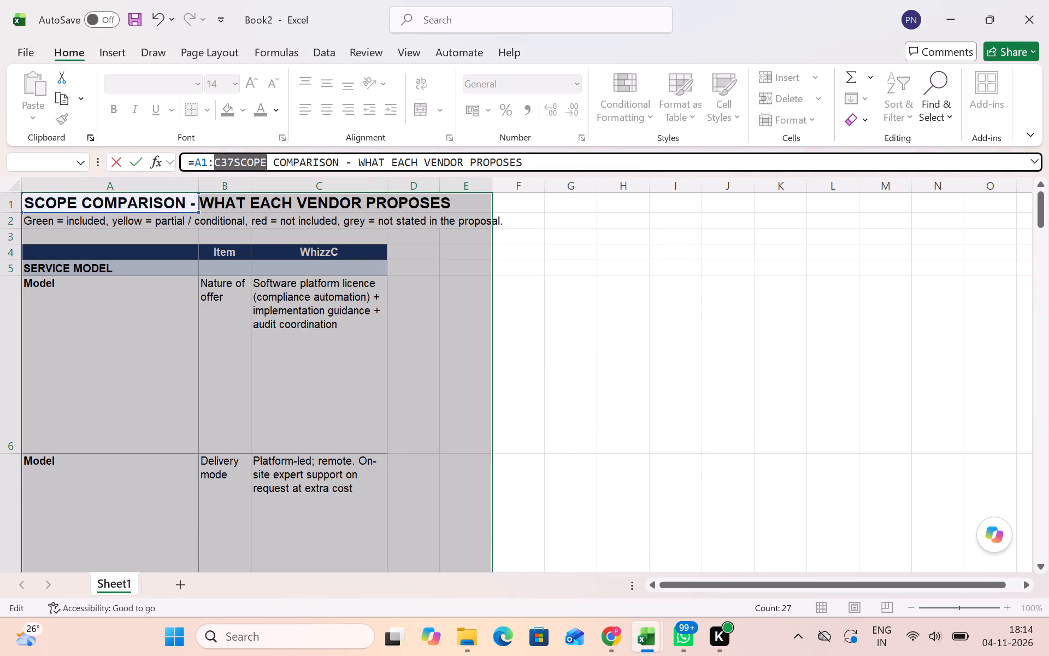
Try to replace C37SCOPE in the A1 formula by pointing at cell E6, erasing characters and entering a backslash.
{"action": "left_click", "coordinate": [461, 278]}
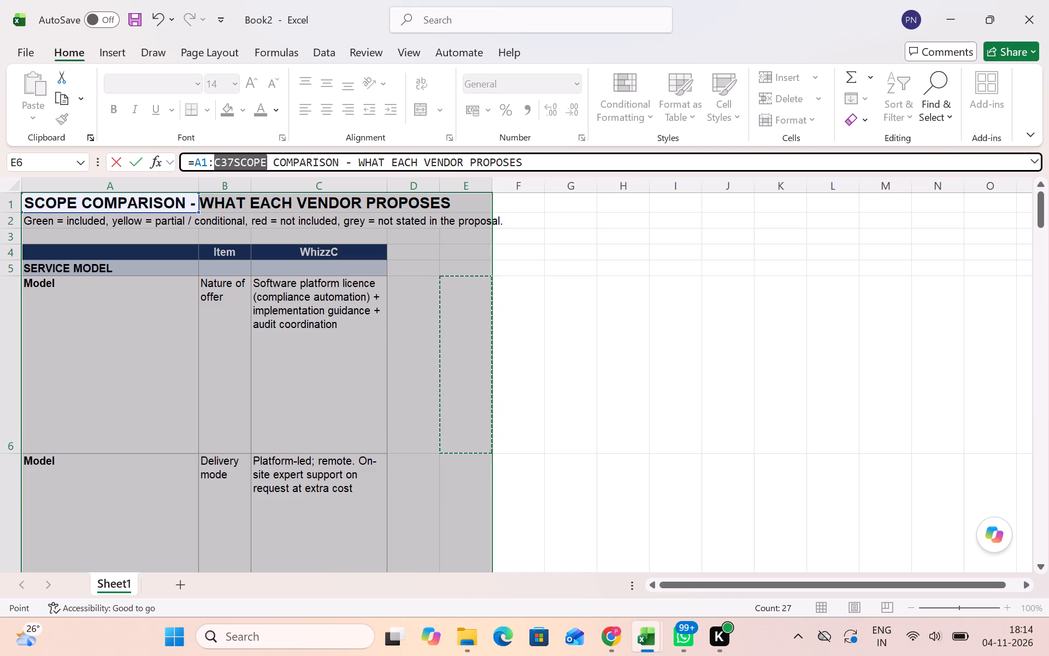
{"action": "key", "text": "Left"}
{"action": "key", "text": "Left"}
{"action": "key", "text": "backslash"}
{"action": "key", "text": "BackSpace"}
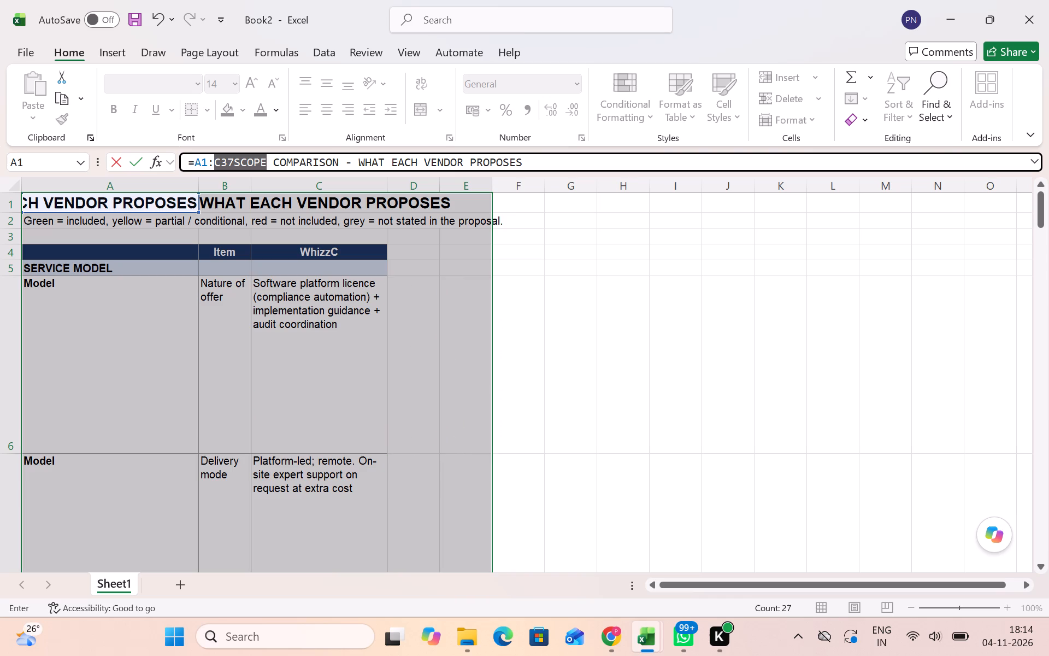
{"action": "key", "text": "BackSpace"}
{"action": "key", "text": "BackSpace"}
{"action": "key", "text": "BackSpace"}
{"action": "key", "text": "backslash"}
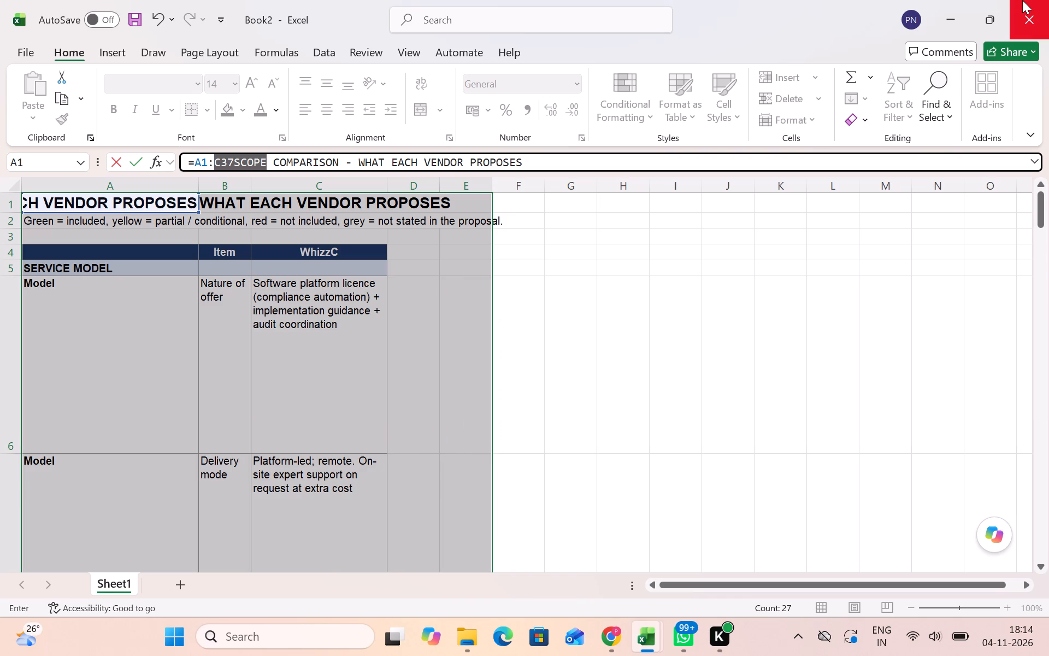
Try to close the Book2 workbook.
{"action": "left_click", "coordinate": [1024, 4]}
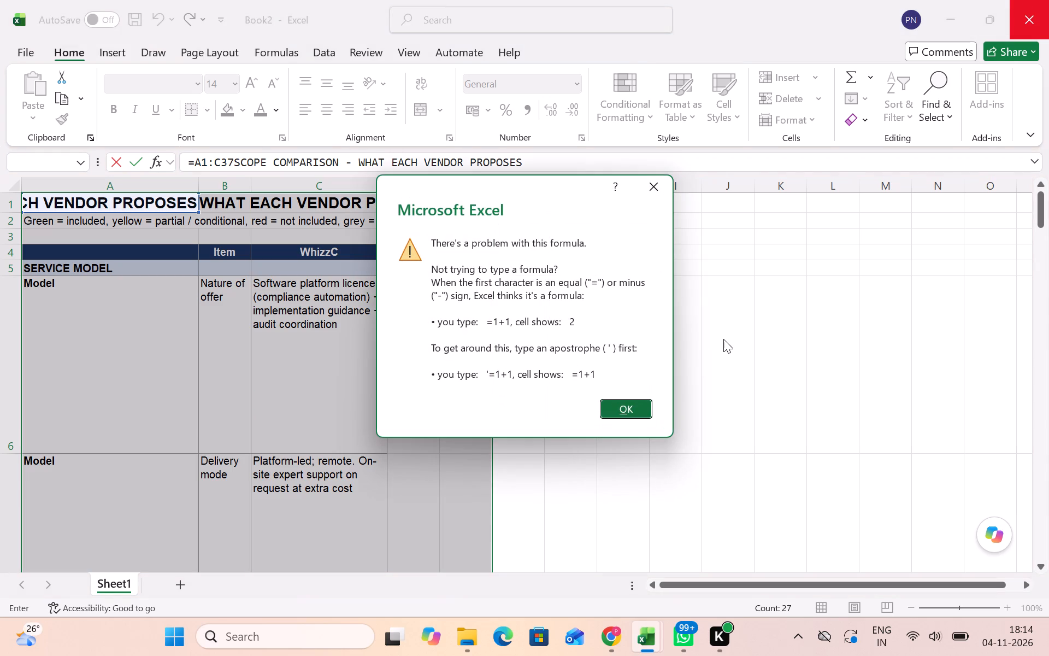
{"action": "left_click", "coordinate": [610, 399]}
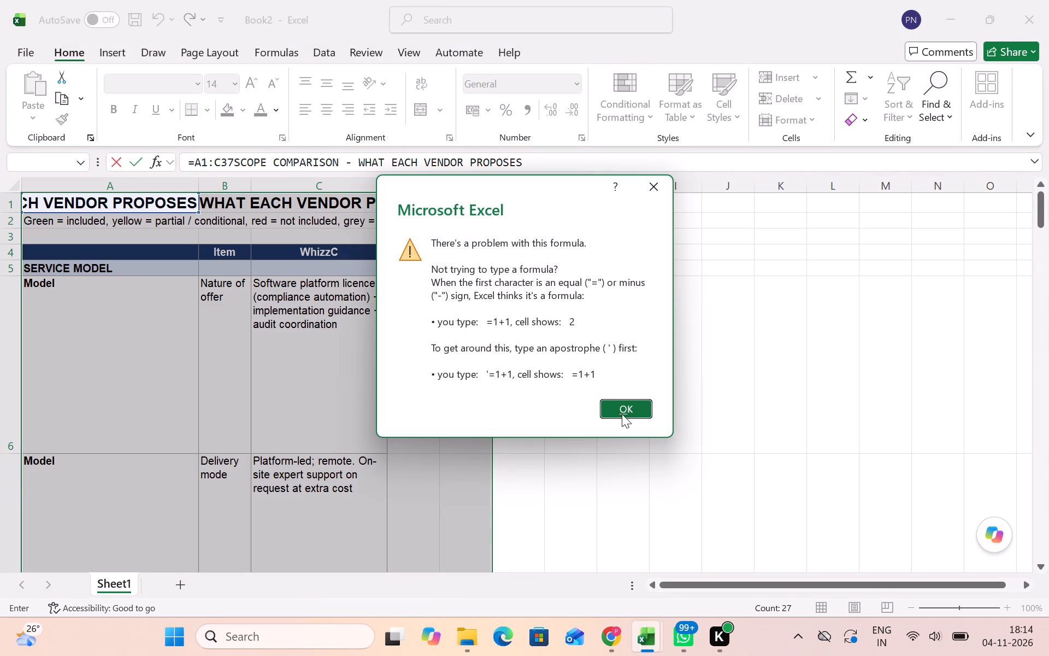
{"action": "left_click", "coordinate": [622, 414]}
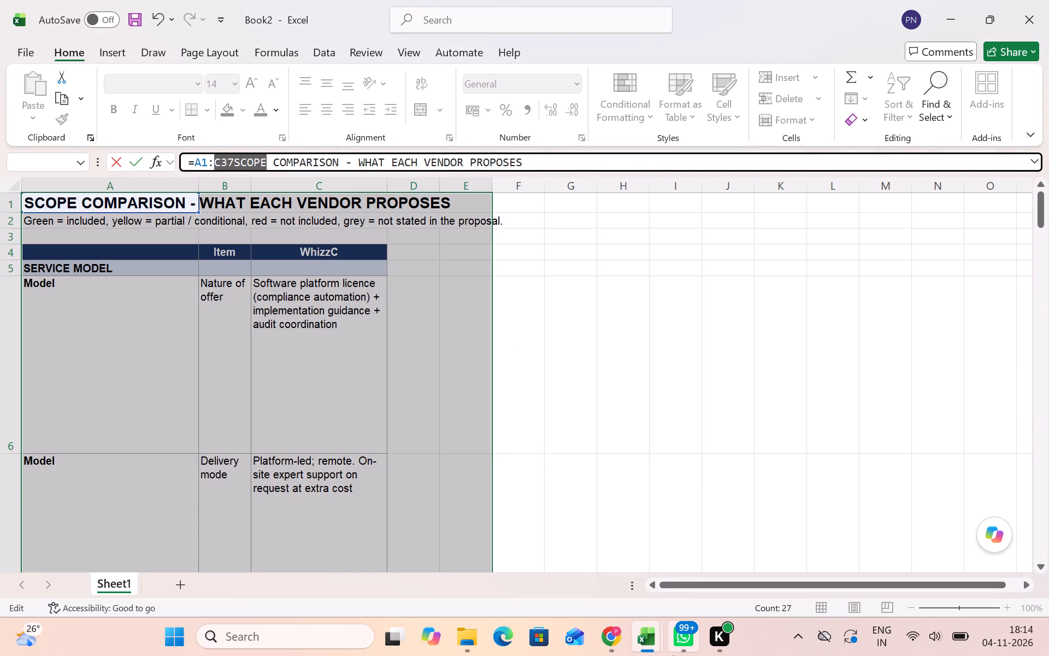
Switch to the Compliance_Vendor_Comparison_DPDPA_SOC2 workbook and copy the WhizzC scope table, A1 through C44, on the Scope Comparison (2) sheet.
{"action": "left_click", "coordinate": [806, 536]}
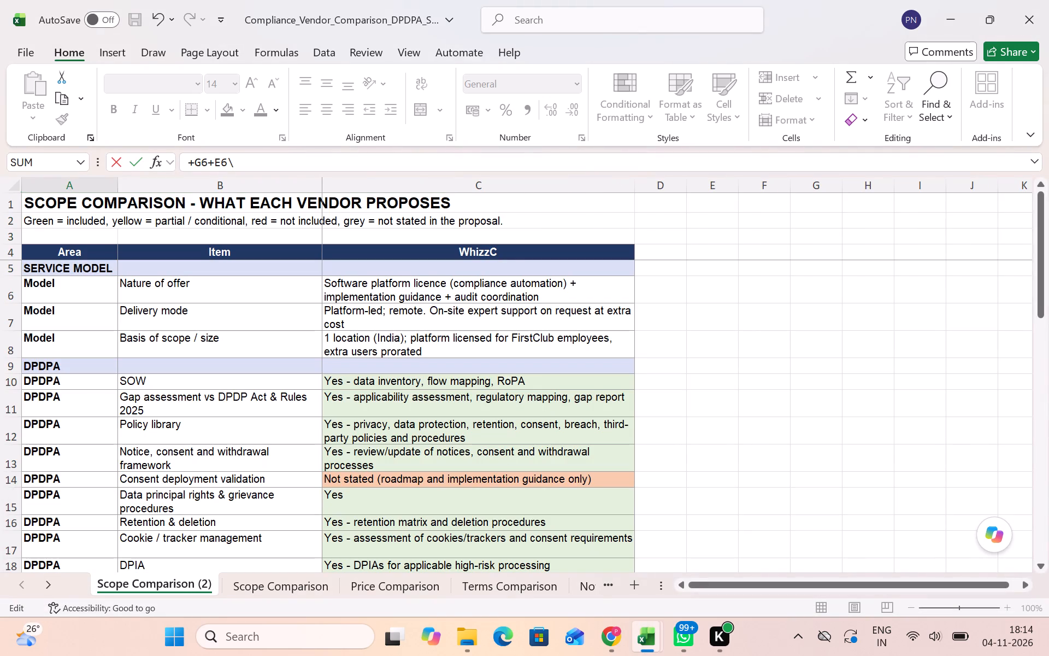
{"action": "left_click", "coordinate": [273, 586]}
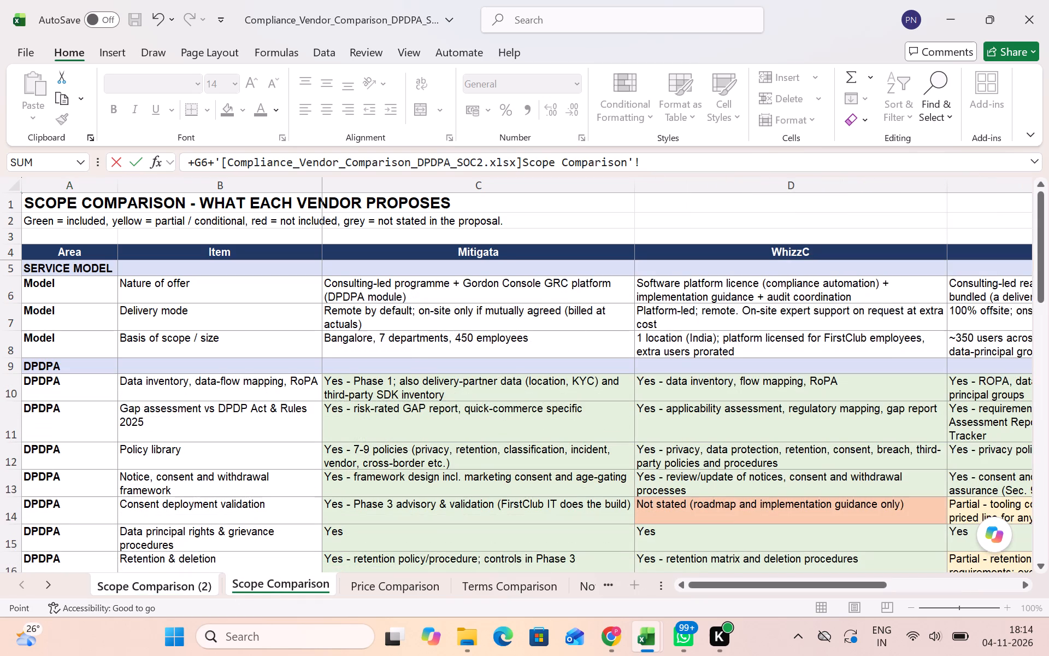
{"action": "left_click", "coordinate": [175, 578]}
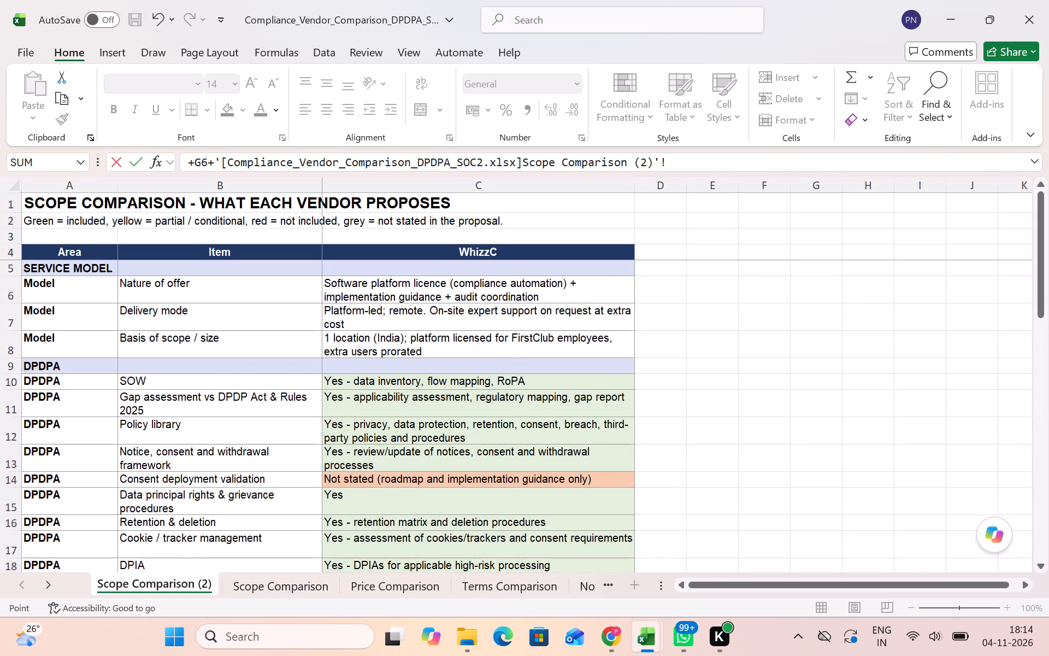
{"action": "left_click", "coordinate": [51, 205]}
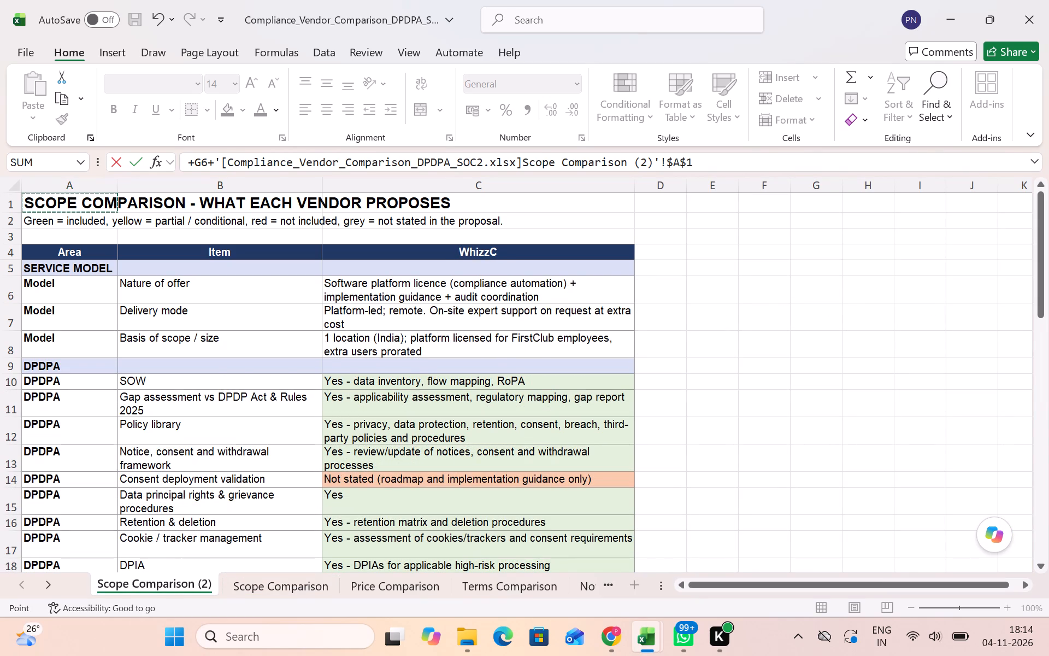
{"action": "left_click_drag", "start_coordinate": [51, 205], "coordinate": [358, 212]}
{"action": "left_click", "coordinate": [718, 320]}
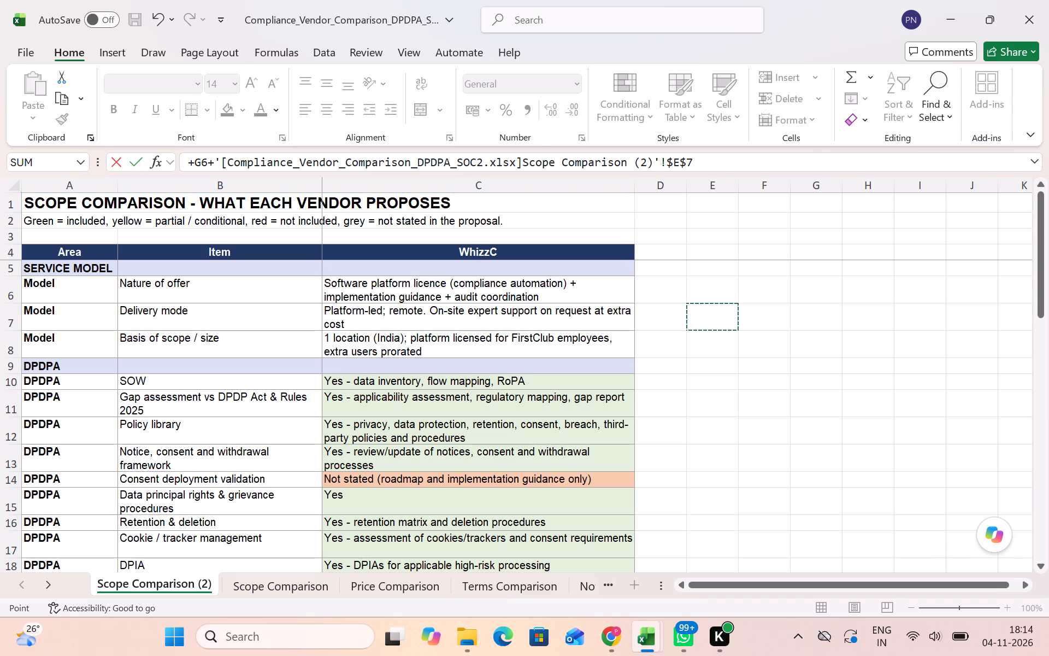
{"action": "left_click_drag", "start_coordinate": [40, 203], "coordinate": [352, 362]}
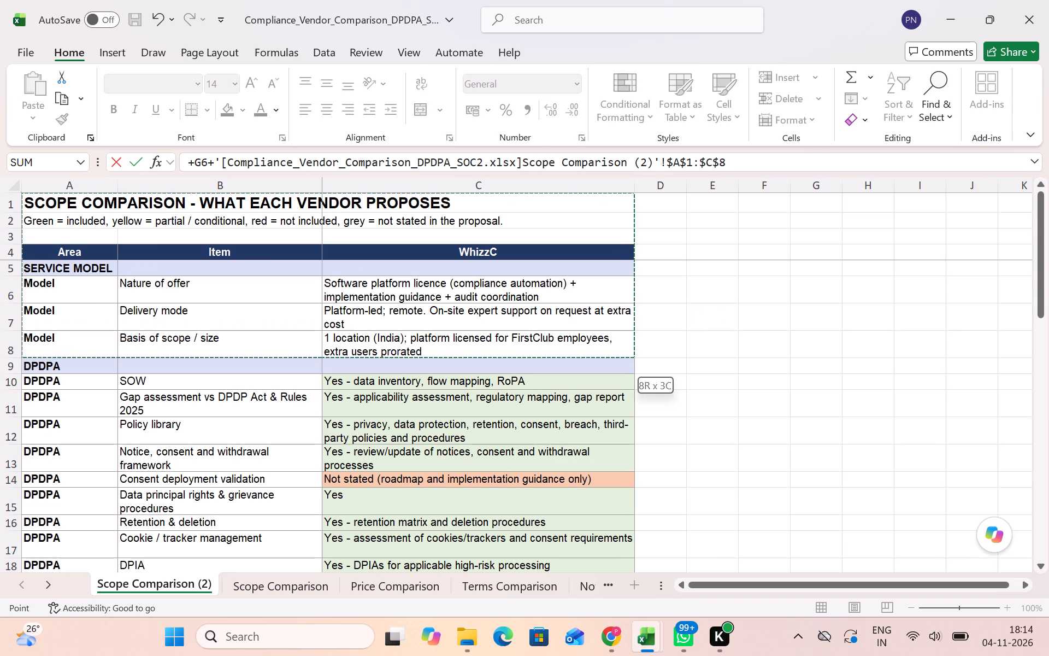
{"action": "left_click_drag", "start_coordinate": [352, 362], "coordinate": [400, 526]}
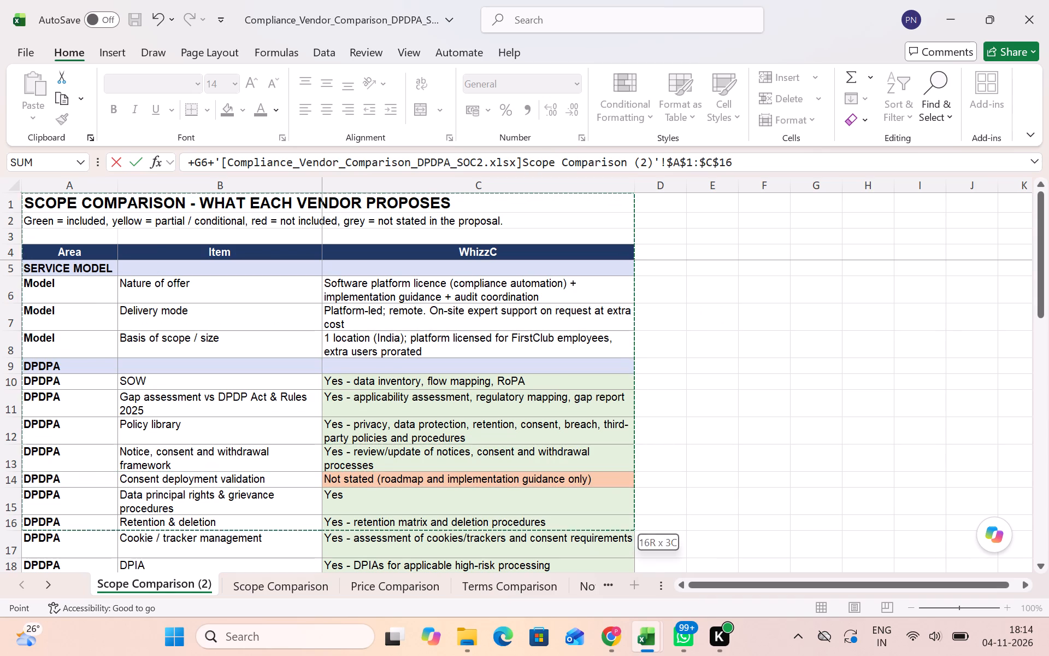
{"action": "left_click_drag", "start_coordinate": [400, 526], "coordinate": [396, 589]}
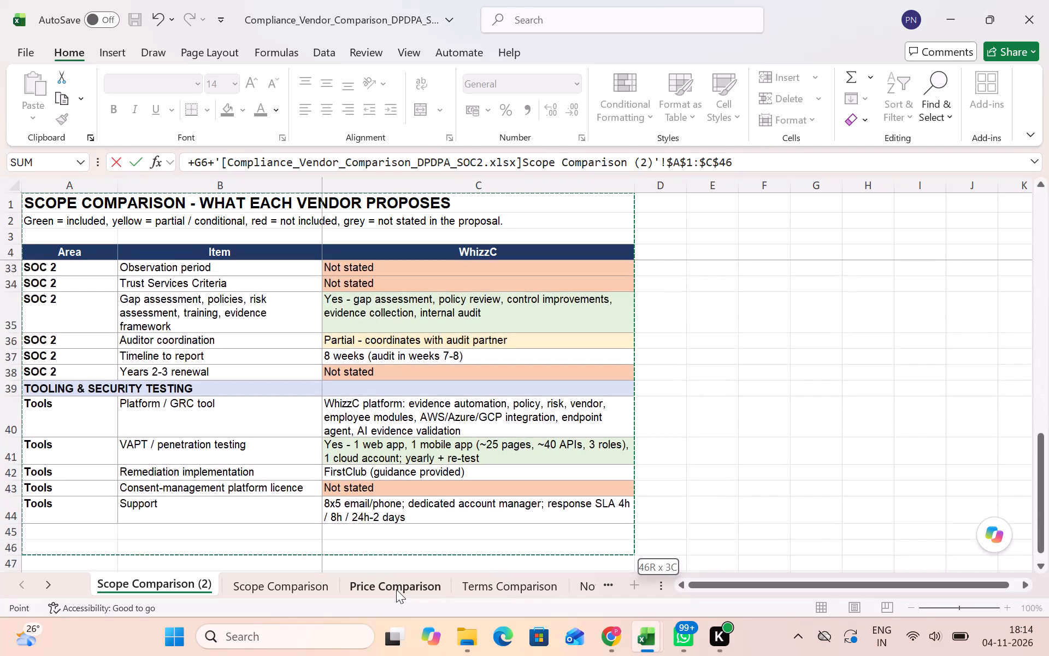
{"action": "left_click_drag", "start_coordinate": [396, 589], "coordinate": [366, 401]}
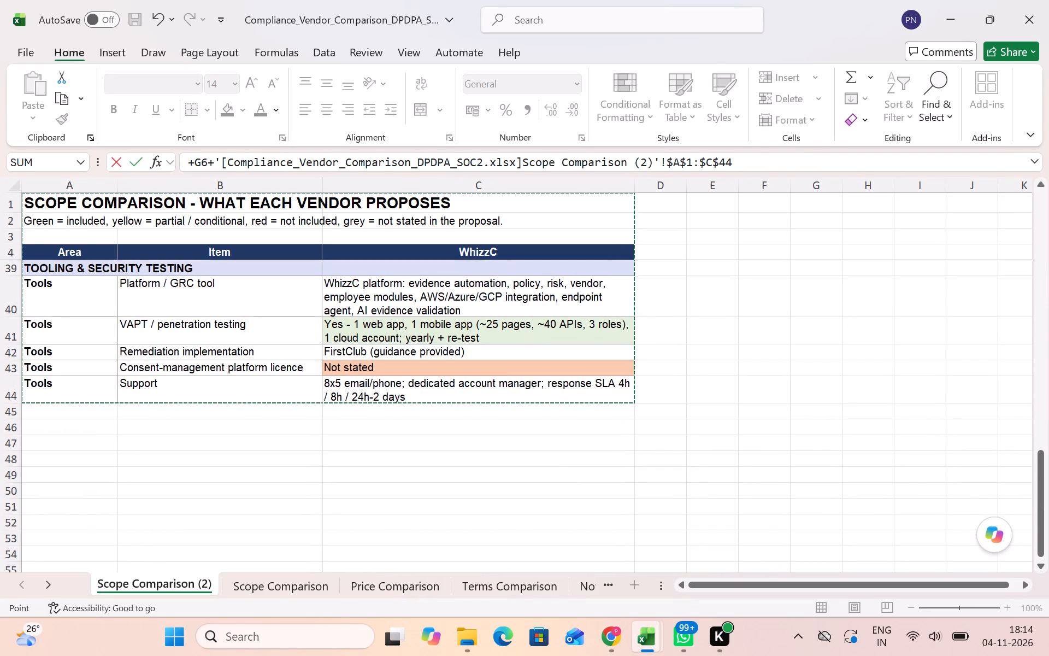
{"action": "key", "text": "ctrl+c"}
{"action": "key", "text": "ctrl+c"}
{"action": "key", "text": "ctrl+c"}
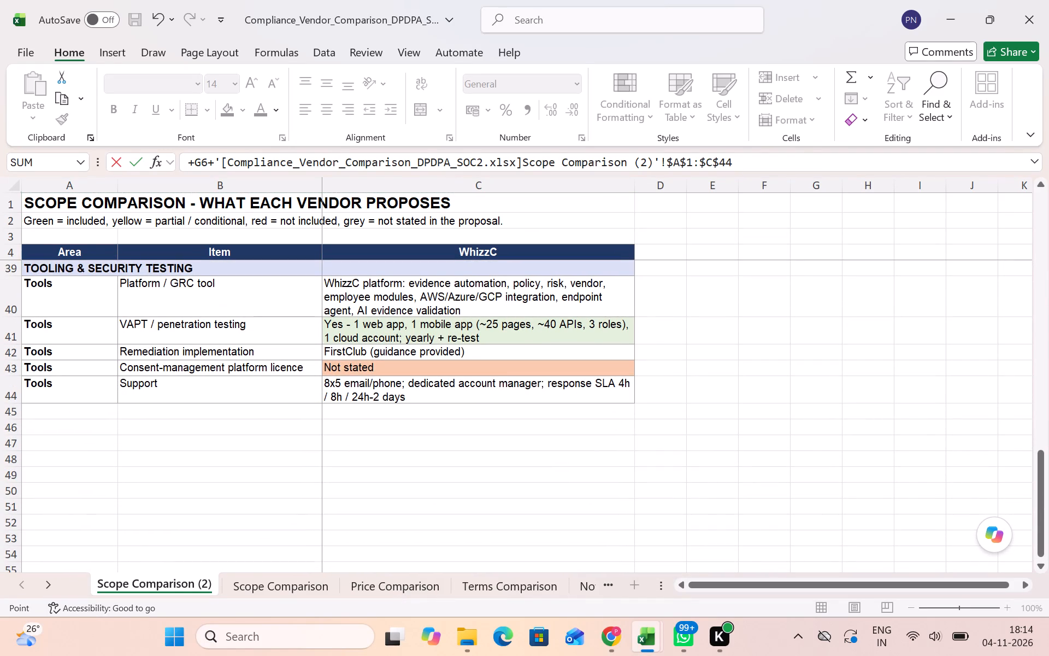
Show the open Excel workbook windows for switching.
{"action": "scroll", "coordinate": [398, 357], "scroll_direction": "up", "scroll_amount": 7}
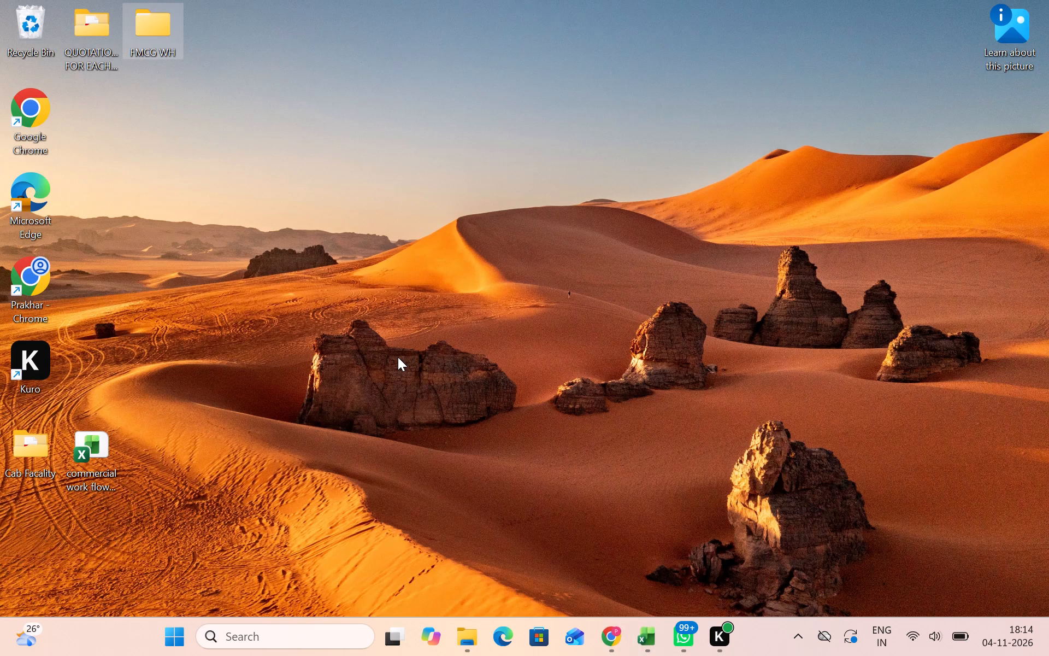
{"action": "left_click", "coordinate": [639, 634]}
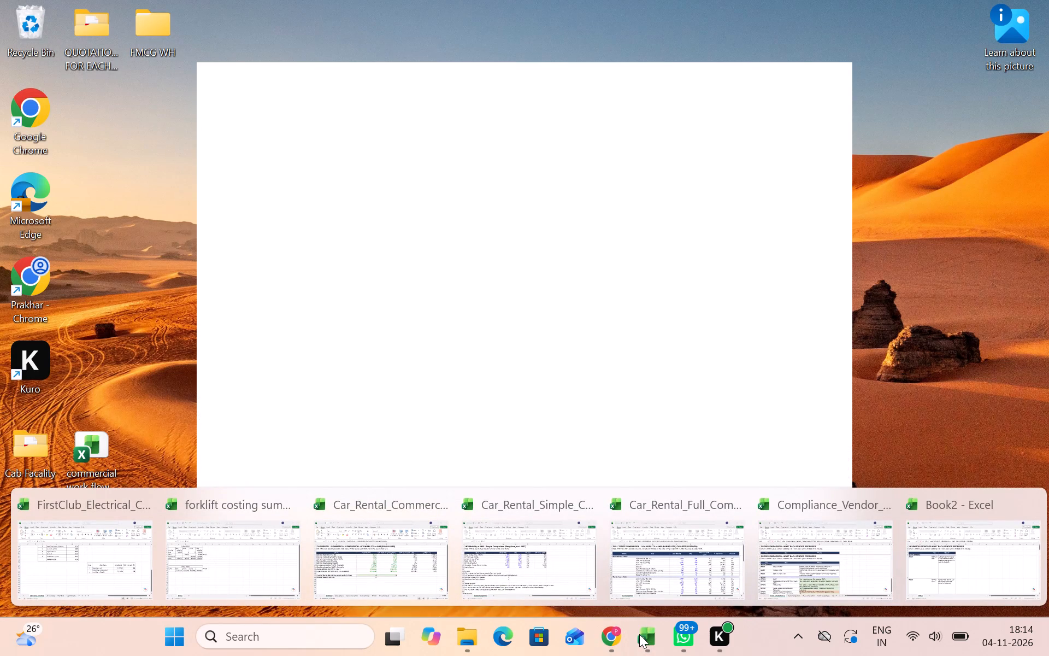
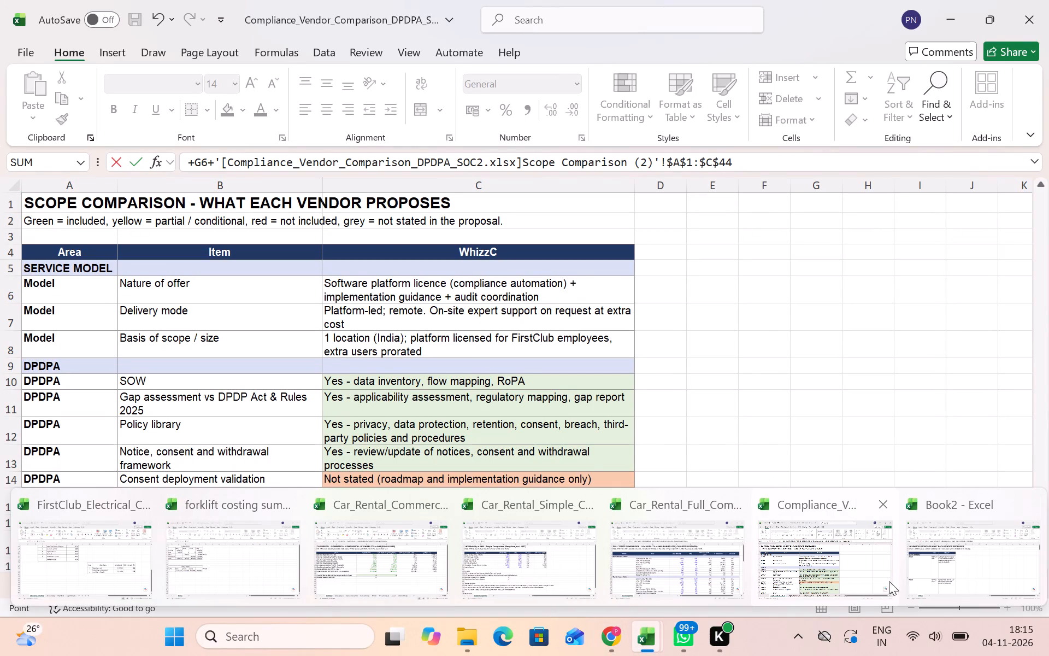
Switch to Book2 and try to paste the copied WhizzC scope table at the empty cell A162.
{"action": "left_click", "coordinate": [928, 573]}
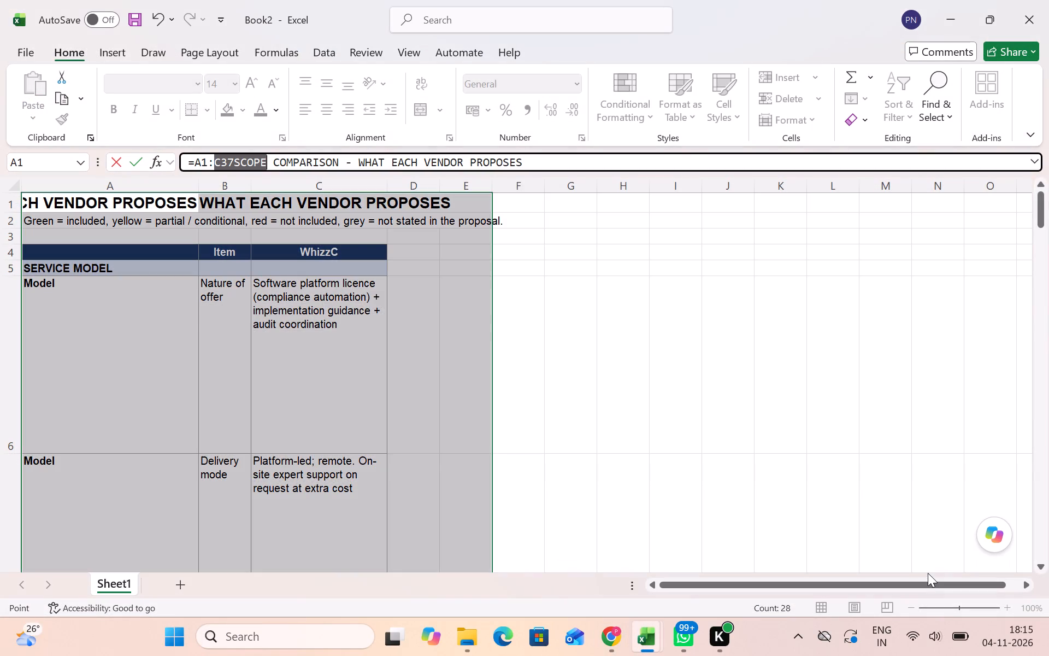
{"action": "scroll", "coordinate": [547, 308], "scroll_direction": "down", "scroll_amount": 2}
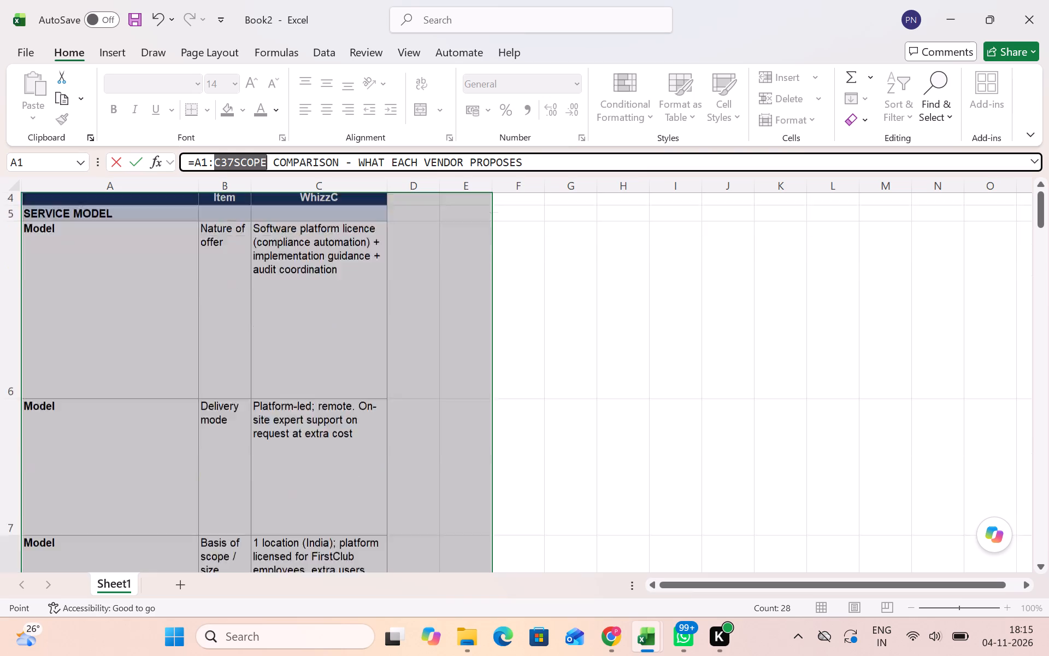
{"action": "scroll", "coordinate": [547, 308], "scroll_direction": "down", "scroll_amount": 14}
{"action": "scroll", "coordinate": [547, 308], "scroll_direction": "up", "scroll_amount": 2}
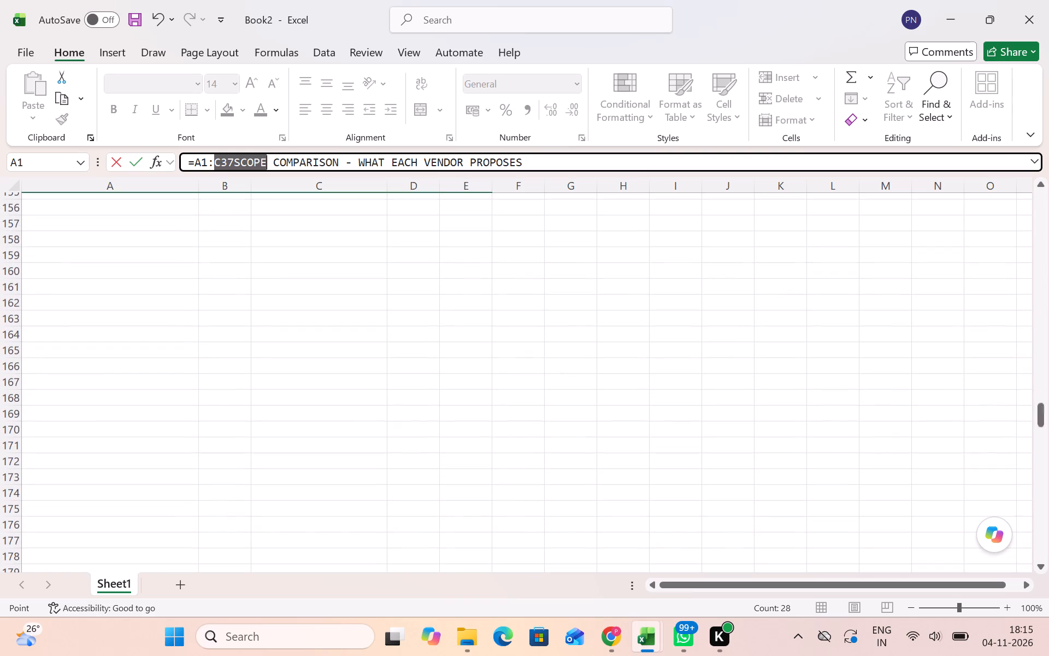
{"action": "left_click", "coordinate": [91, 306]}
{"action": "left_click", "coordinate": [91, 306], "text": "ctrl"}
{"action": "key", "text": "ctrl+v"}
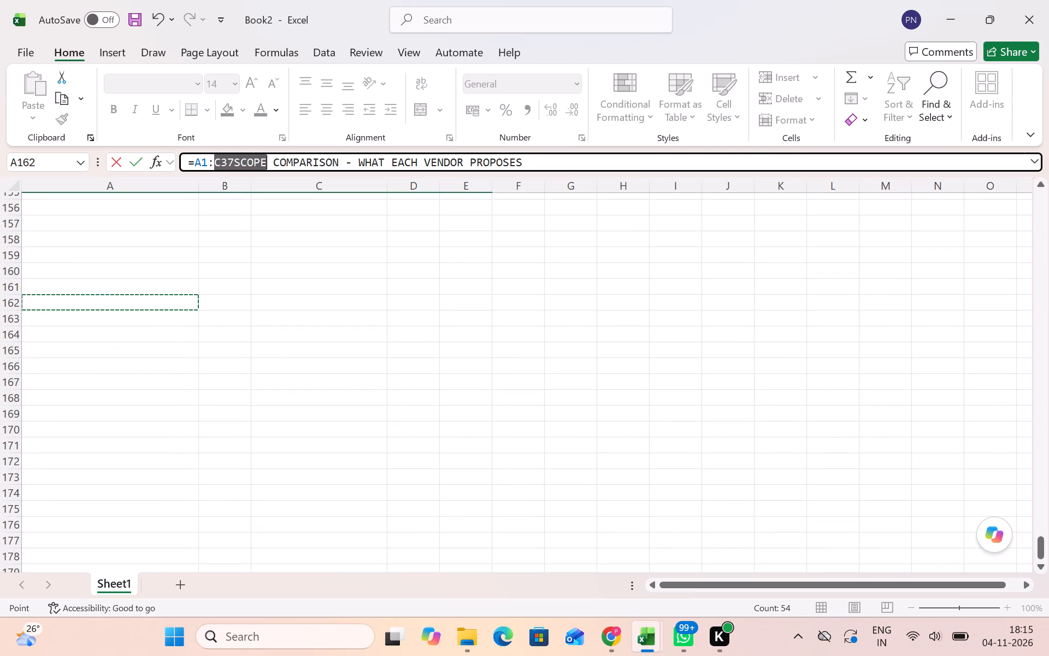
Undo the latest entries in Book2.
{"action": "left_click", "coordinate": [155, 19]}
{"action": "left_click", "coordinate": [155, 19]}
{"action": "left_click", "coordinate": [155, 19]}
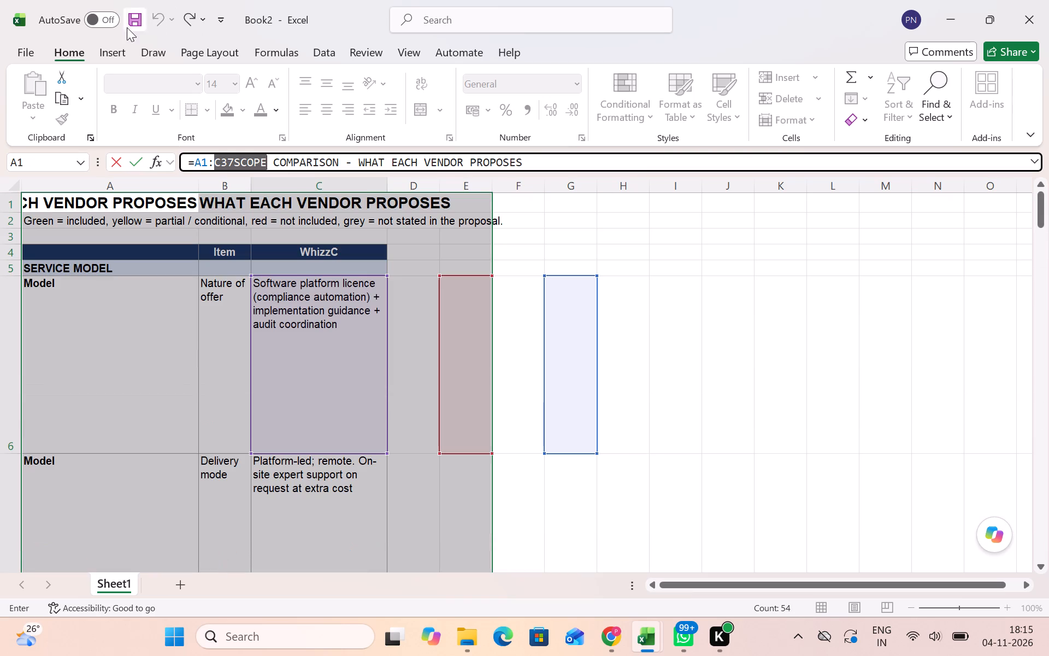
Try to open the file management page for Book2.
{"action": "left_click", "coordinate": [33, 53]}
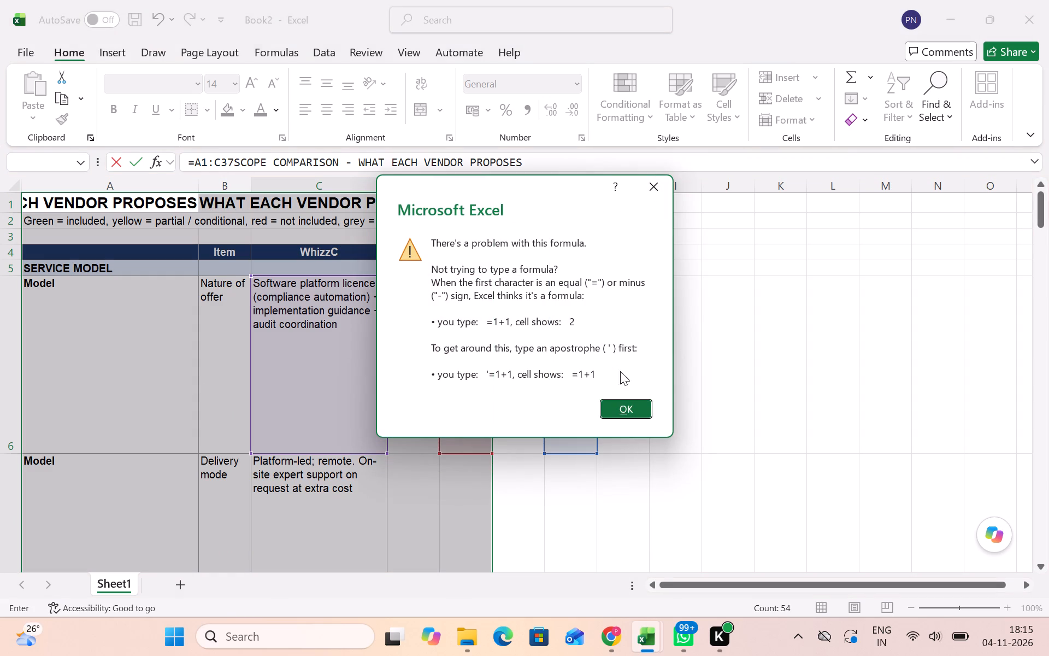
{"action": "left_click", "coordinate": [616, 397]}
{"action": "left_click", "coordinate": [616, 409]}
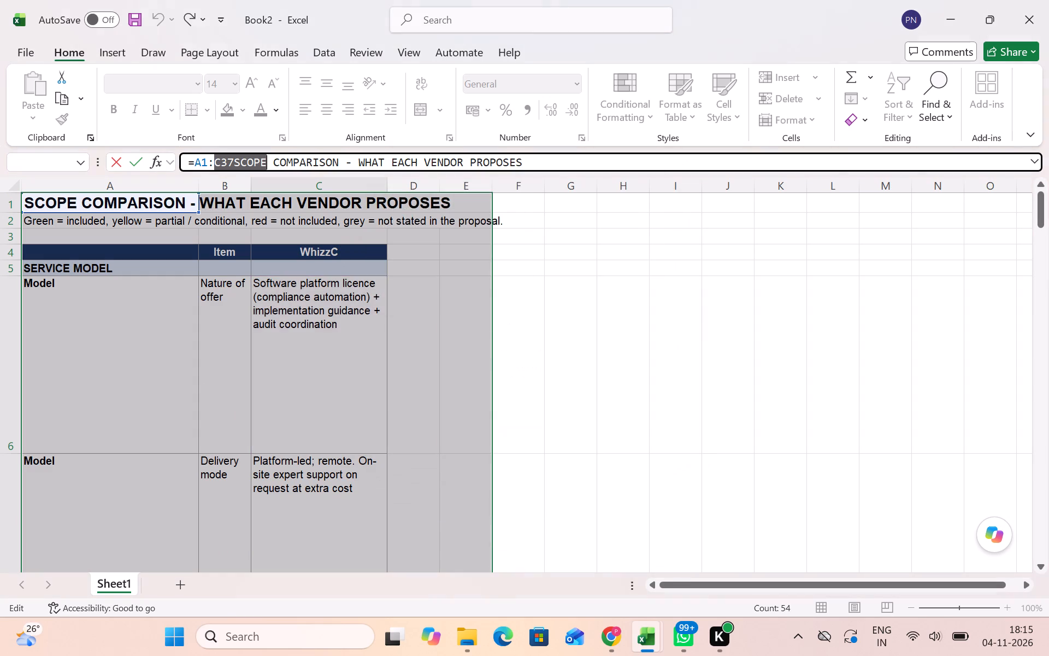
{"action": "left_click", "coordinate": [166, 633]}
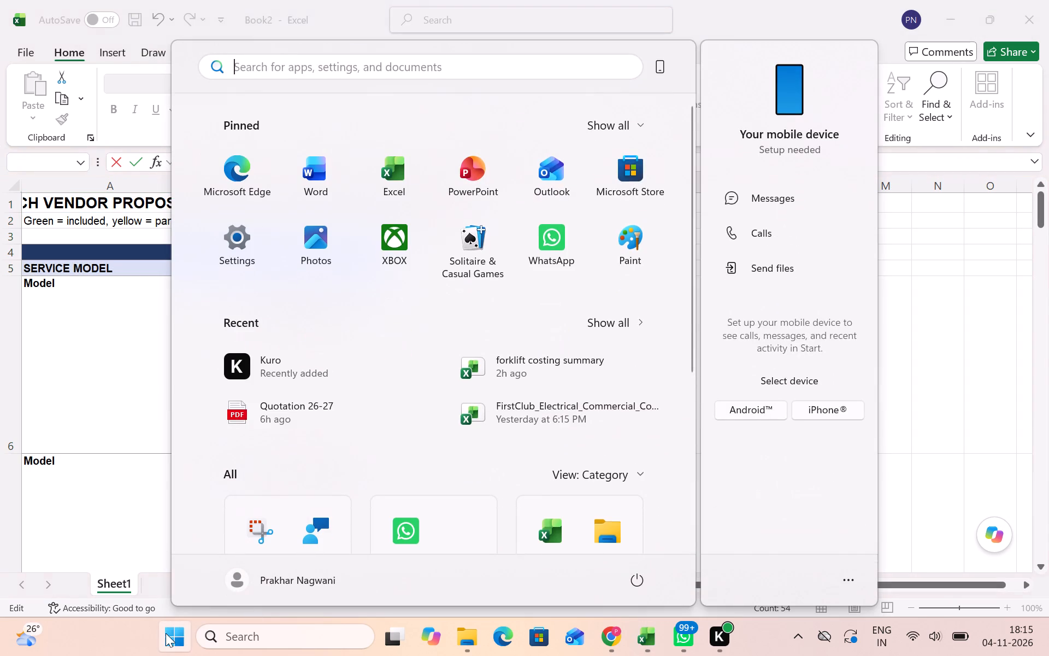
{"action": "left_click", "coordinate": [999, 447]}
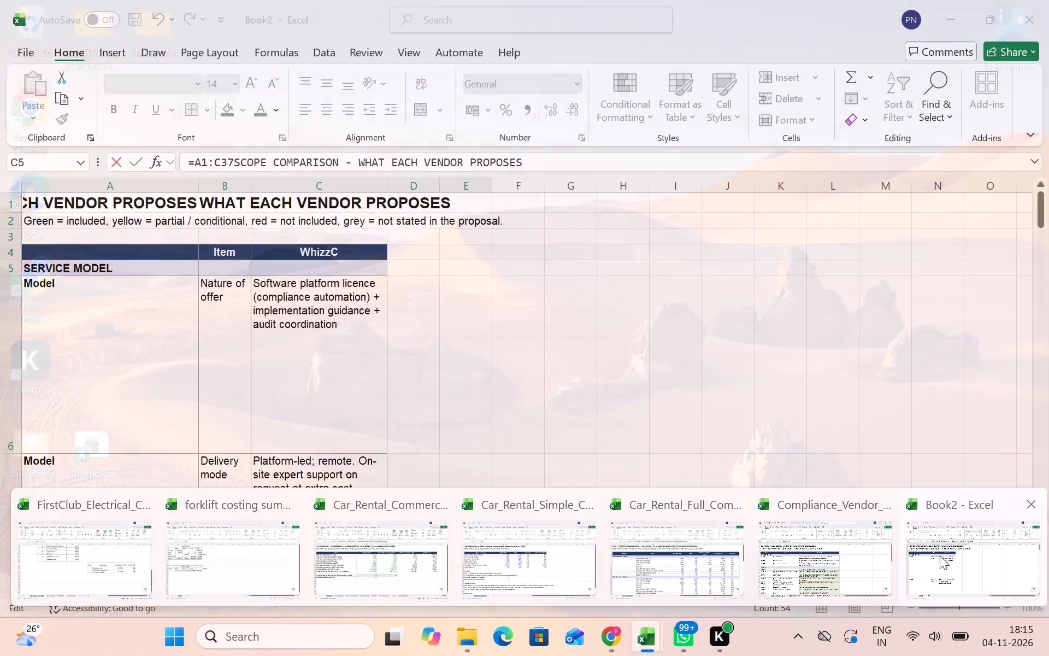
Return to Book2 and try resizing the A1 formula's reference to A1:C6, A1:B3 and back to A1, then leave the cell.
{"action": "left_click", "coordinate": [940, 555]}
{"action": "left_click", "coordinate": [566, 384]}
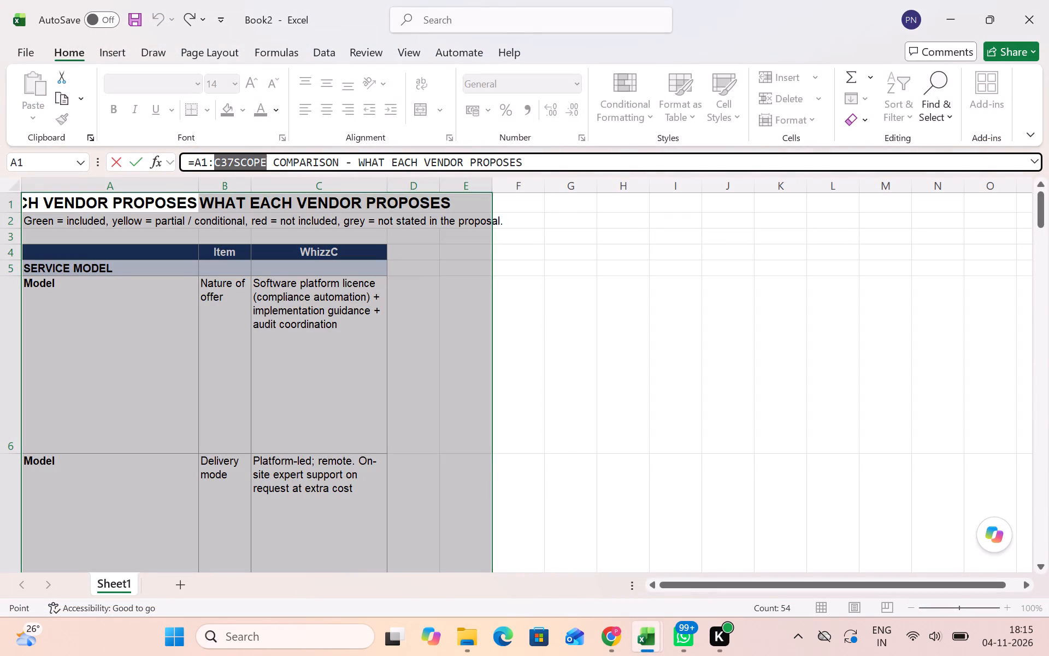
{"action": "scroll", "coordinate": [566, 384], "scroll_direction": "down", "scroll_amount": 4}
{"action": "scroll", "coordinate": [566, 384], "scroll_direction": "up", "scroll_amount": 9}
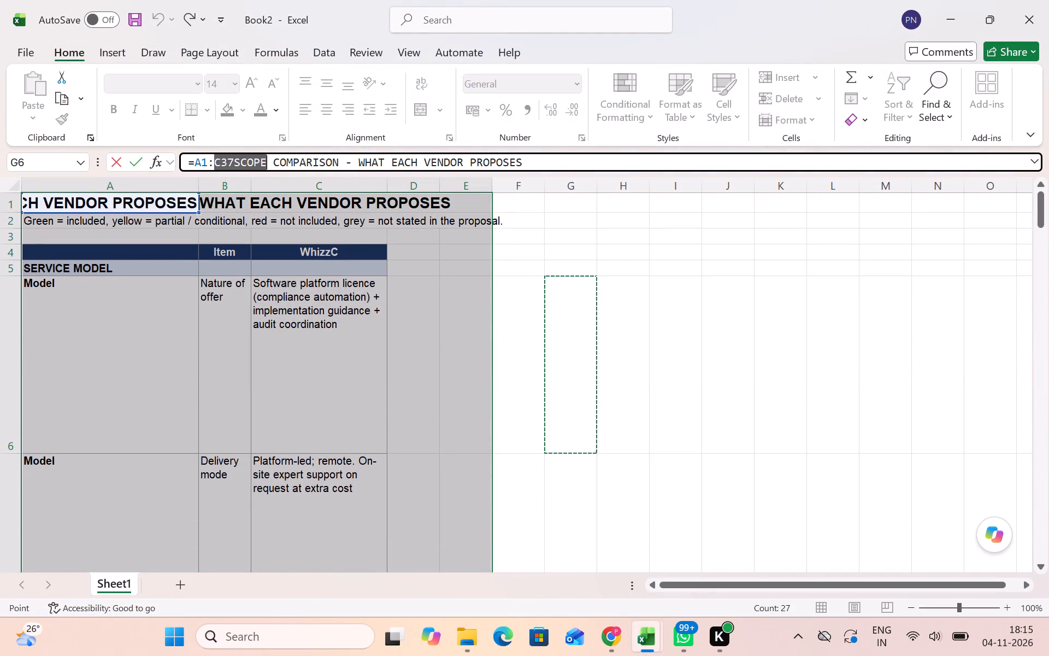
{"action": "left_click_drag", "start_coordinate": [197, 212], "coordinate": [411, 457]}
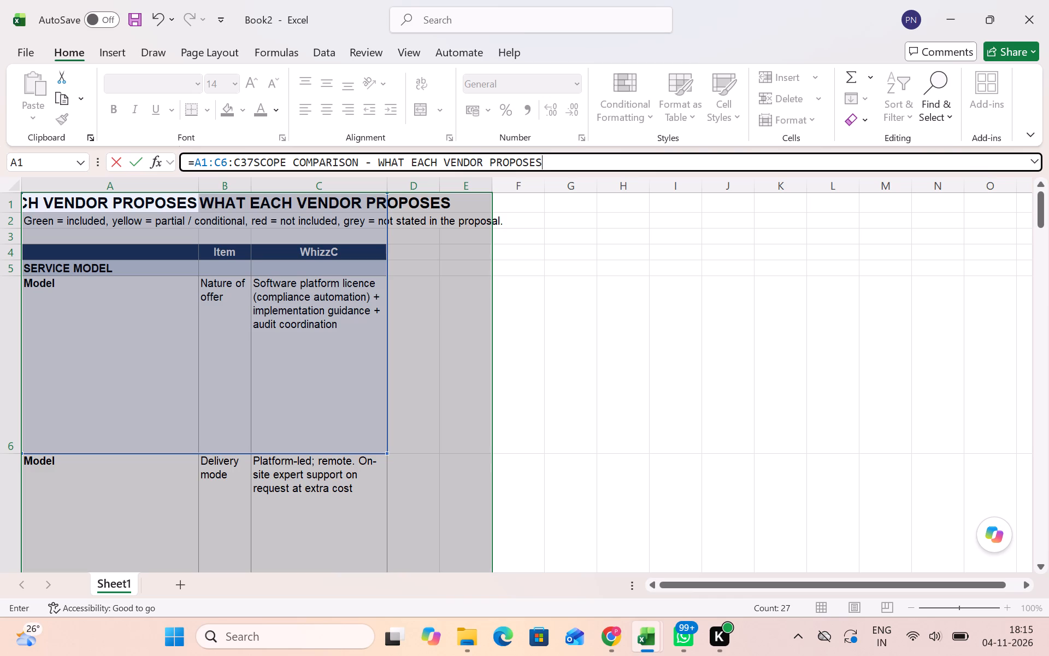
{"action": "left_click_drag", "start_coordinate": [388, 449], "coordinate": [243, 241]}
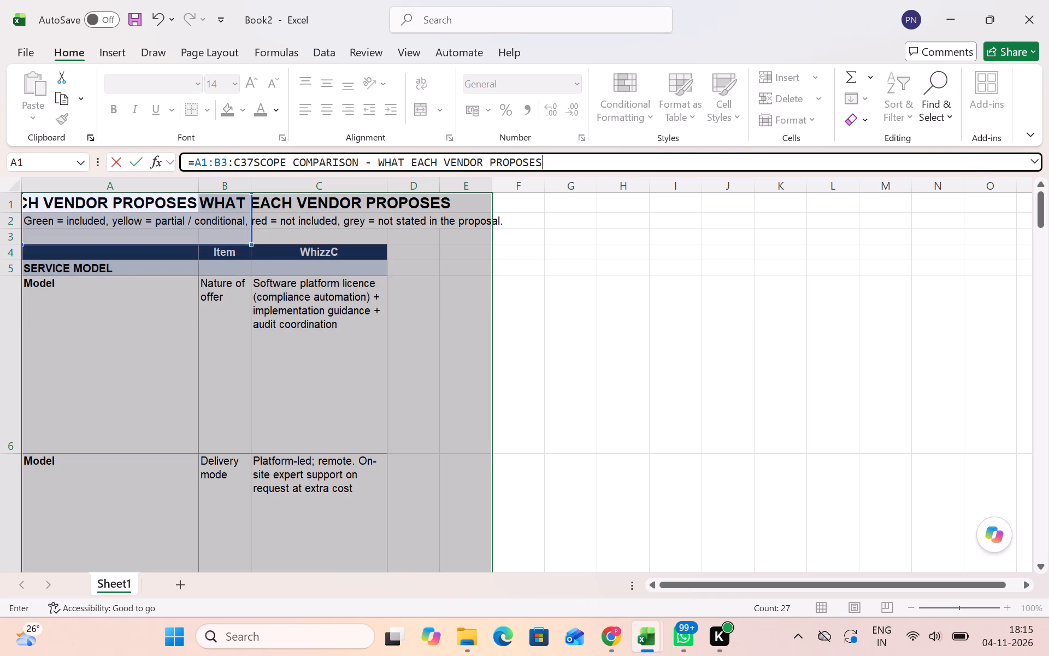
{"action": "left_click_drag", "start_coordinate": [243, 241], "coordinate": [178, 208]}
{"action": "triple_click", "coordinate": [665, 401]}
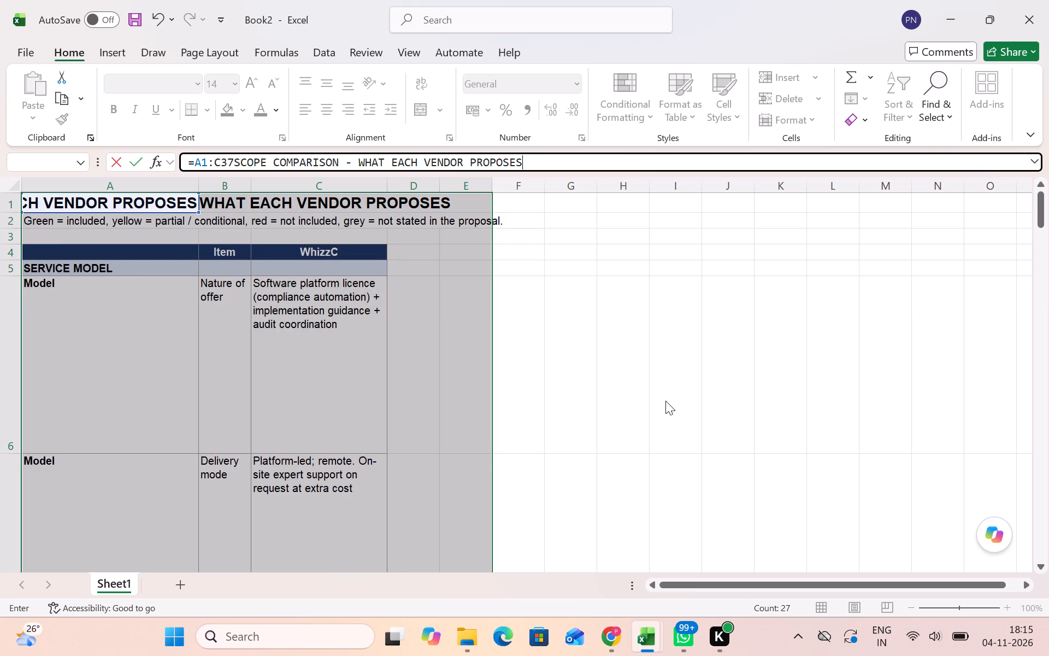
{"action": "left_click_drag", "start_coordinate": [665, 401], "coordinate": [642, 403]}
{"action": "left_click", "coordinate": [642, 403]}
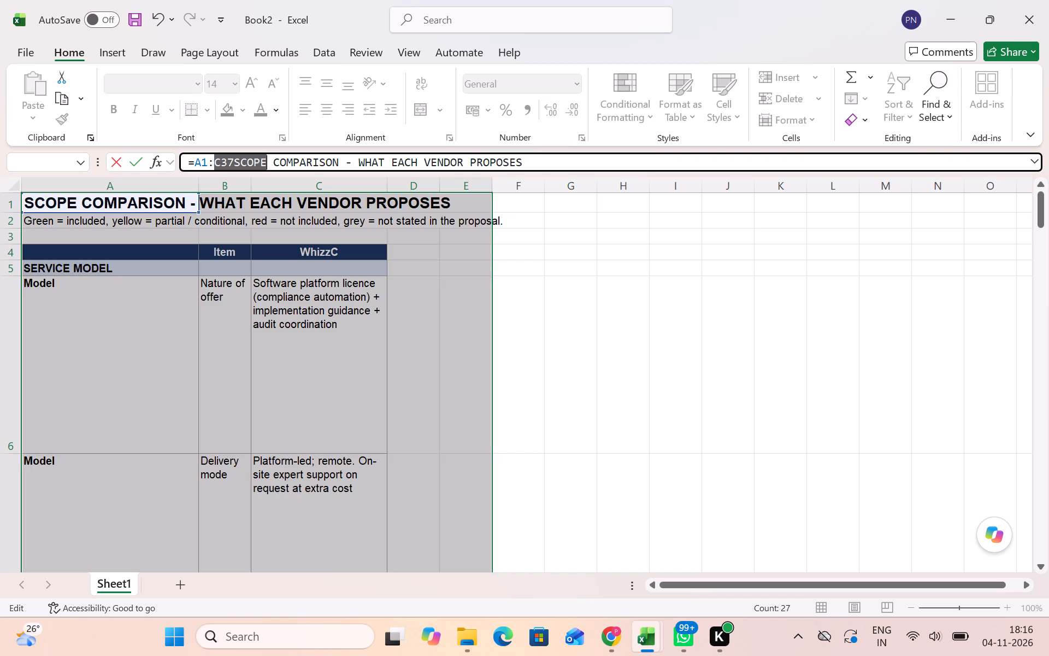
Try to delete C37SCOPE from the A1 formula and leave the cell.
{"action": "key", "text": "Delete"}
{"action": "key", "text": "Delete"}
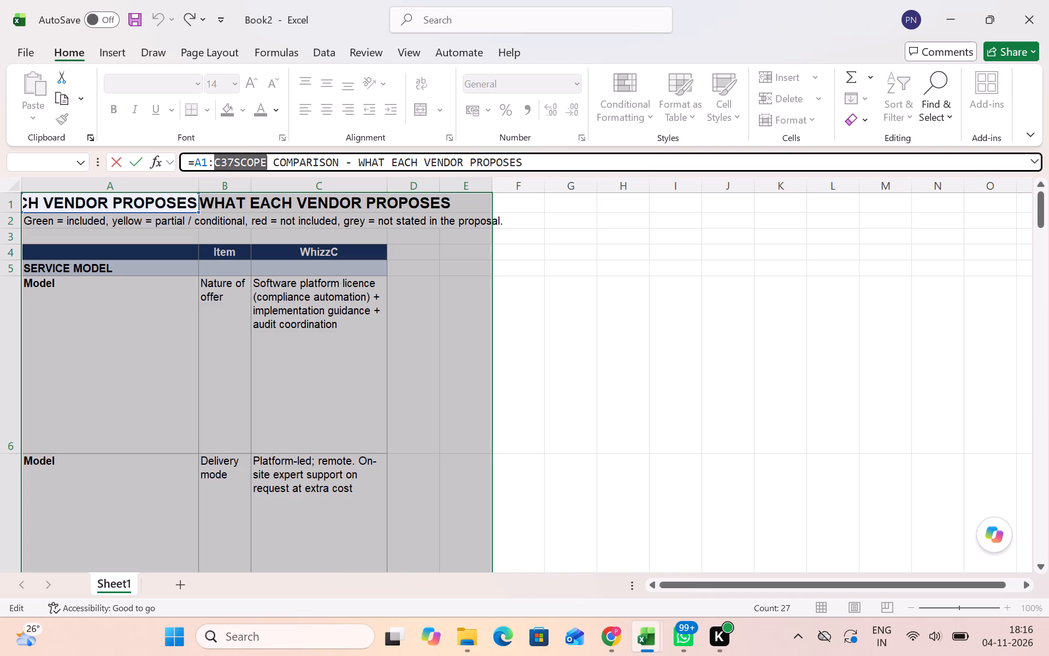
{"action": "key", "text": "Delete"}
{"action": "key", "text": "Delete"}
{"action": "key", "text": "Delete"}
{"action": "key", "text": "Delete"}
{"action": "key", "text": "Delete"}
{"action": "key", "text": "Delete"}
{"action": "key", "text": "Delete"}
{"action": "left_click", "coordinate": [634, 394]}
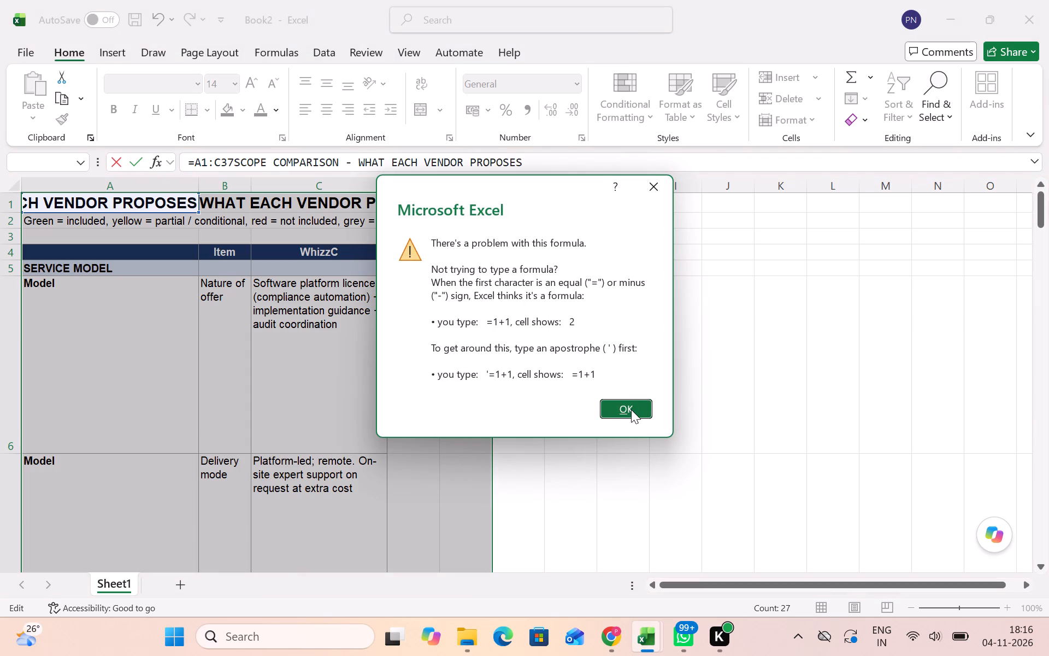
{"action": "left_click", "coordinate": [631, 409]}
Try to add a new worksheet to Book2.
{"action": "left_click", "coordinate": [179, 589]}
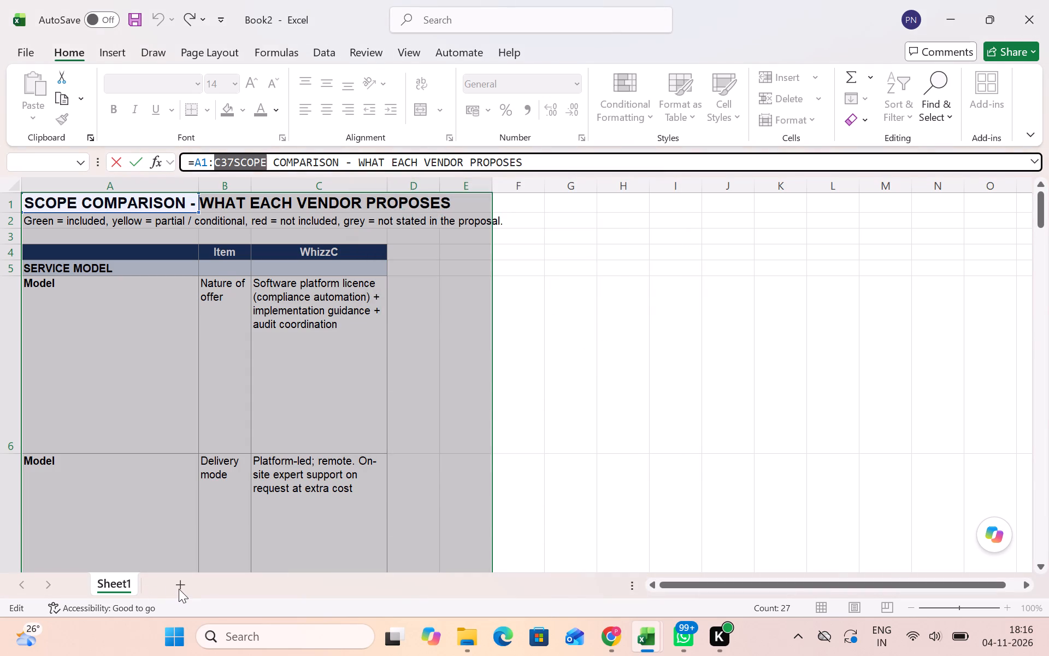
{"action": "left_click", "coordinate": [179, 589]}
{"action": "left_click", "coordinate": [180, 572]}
Minimize the Book2 window and refresh the Windows desktop.
{"action": "left_click", "coordinate": [961, 8]}
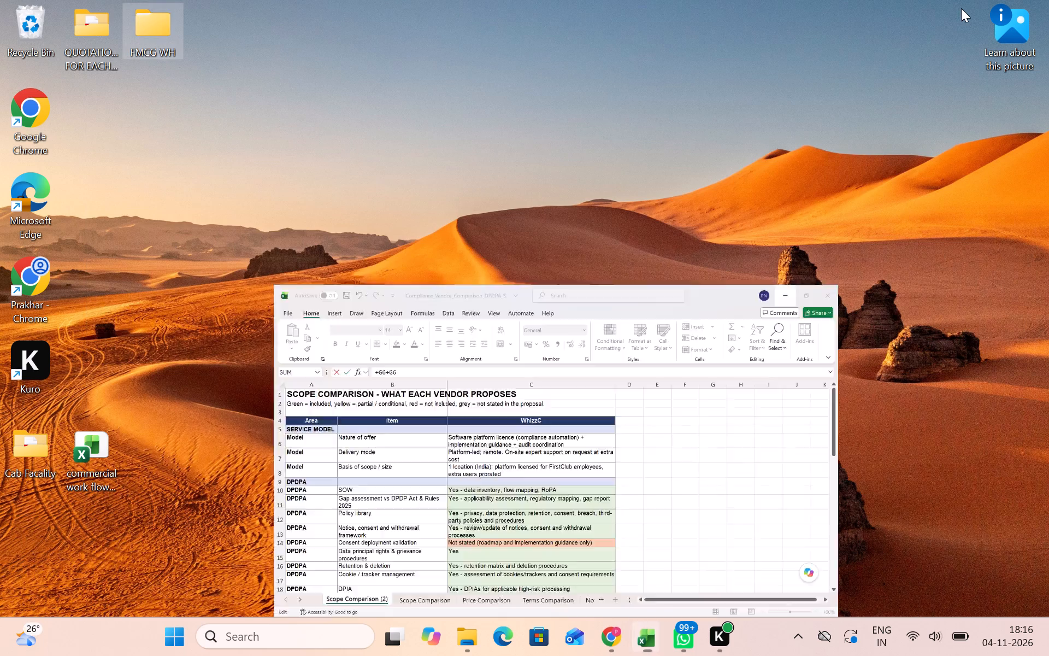
{"action": "right_click", "coordinate": [586, 214]}
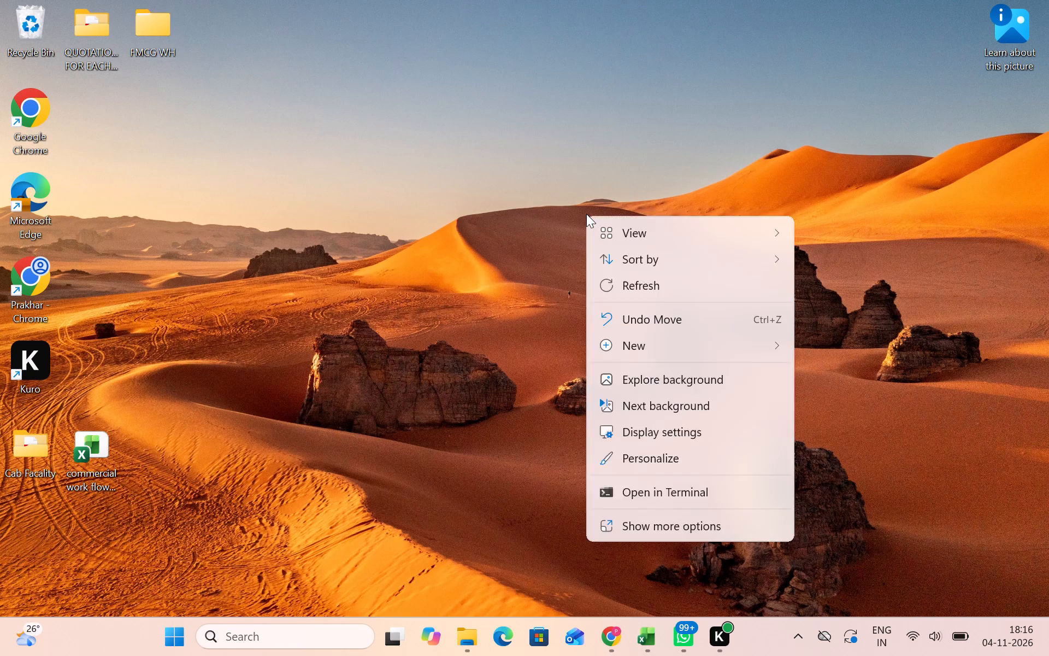
{"action": "right_click", "coordinate": [586, 214]}
{"action": "right_click", "coordinate": [586, 214]}
{"action": "right_click", "coordinate": [586, 214]}
{"action": "left_click", "coordinate": [623, 285]}
{"action": "right_click", "coordinate": [623, 285]}
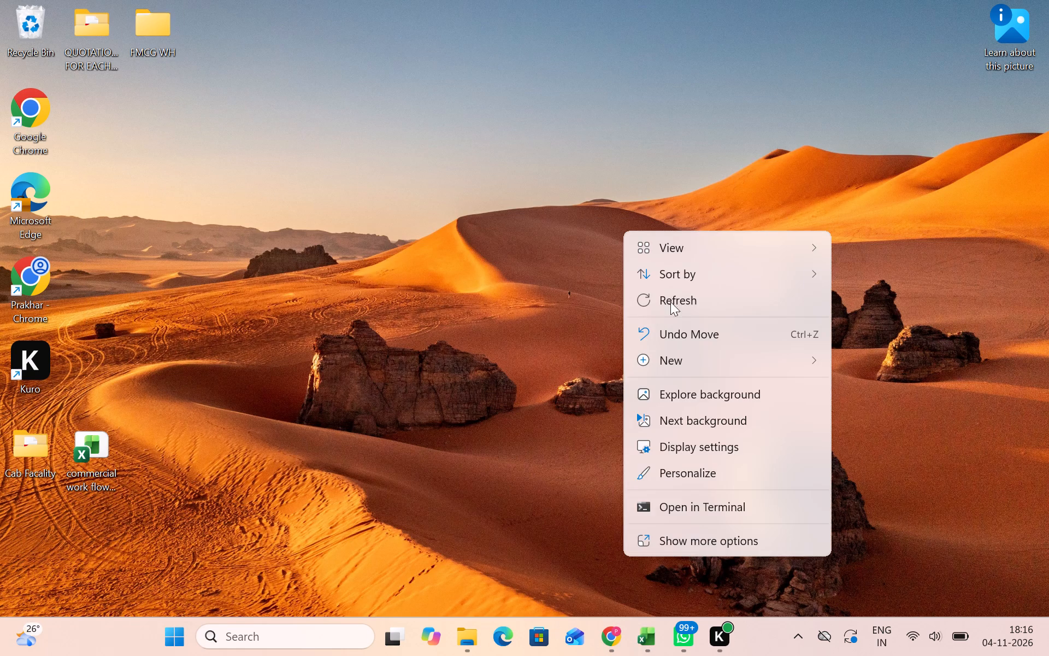
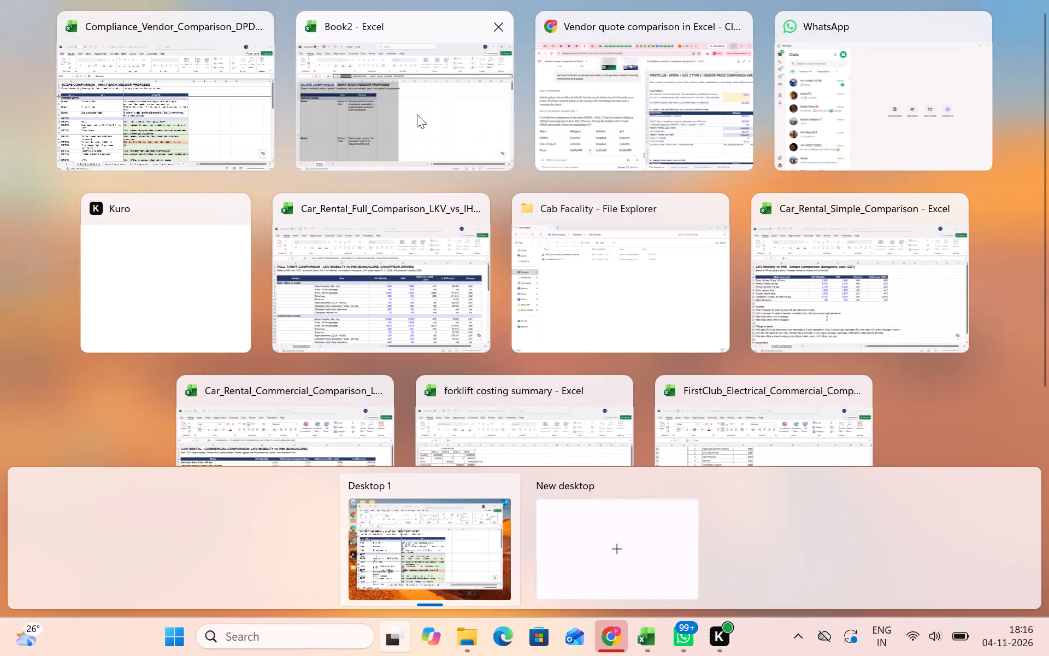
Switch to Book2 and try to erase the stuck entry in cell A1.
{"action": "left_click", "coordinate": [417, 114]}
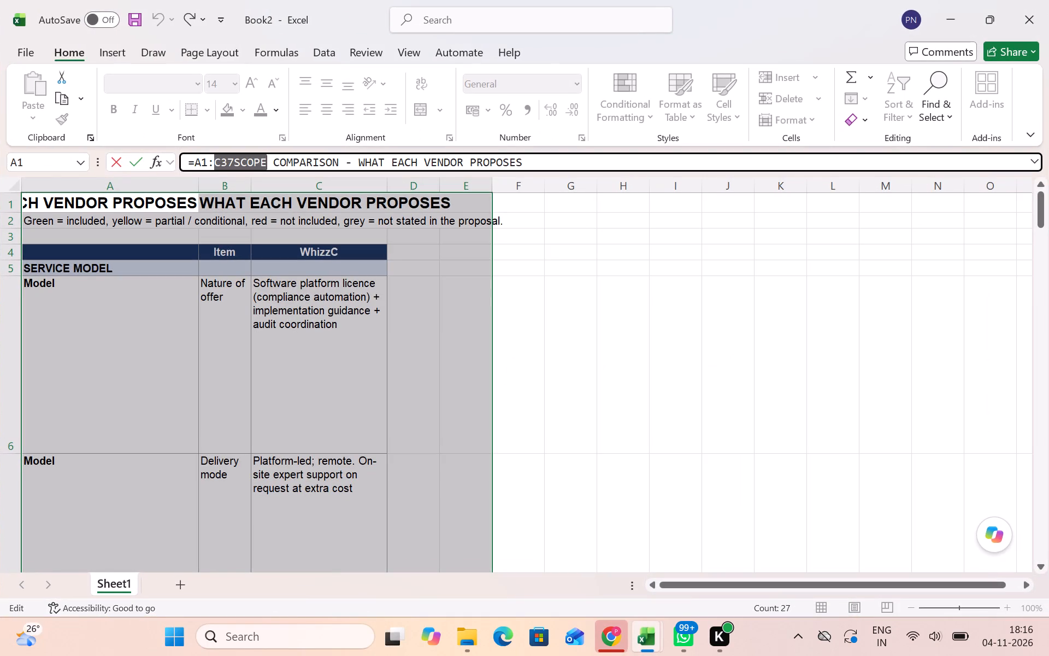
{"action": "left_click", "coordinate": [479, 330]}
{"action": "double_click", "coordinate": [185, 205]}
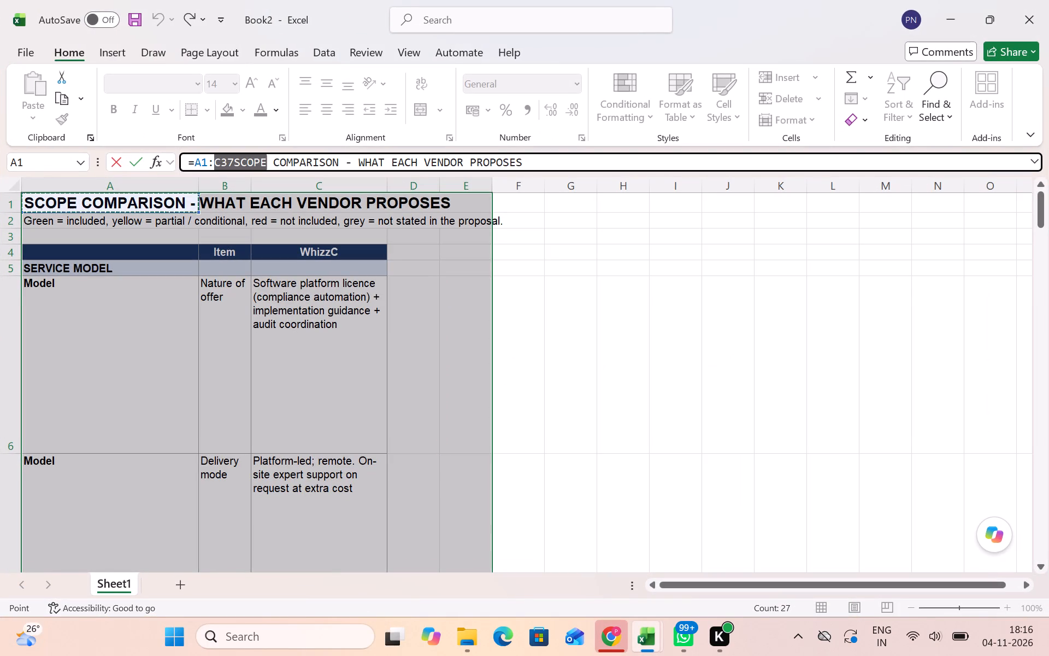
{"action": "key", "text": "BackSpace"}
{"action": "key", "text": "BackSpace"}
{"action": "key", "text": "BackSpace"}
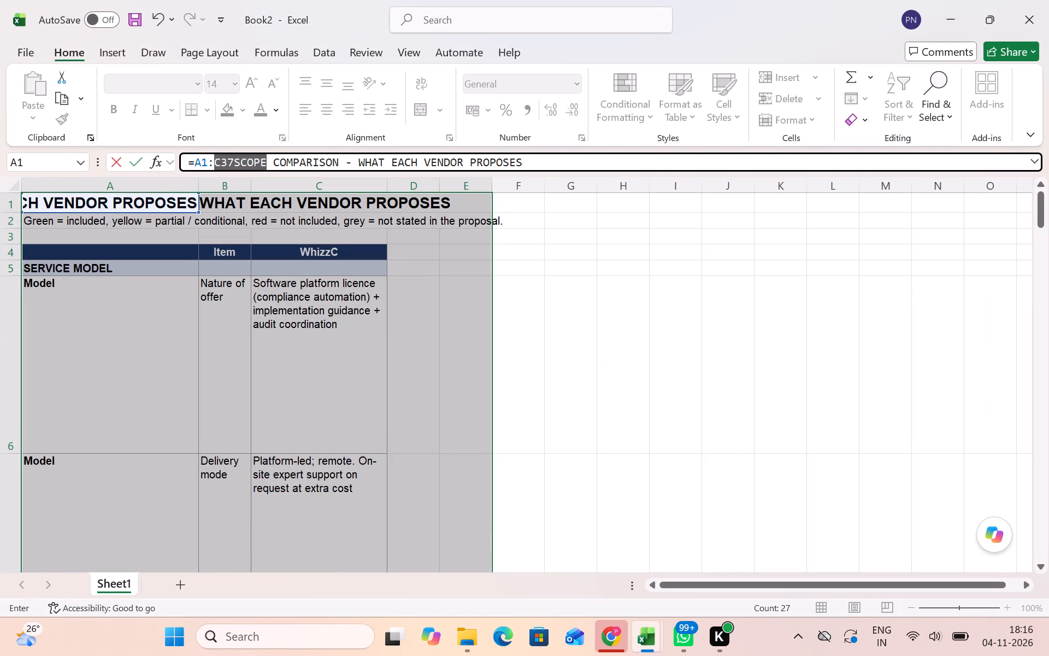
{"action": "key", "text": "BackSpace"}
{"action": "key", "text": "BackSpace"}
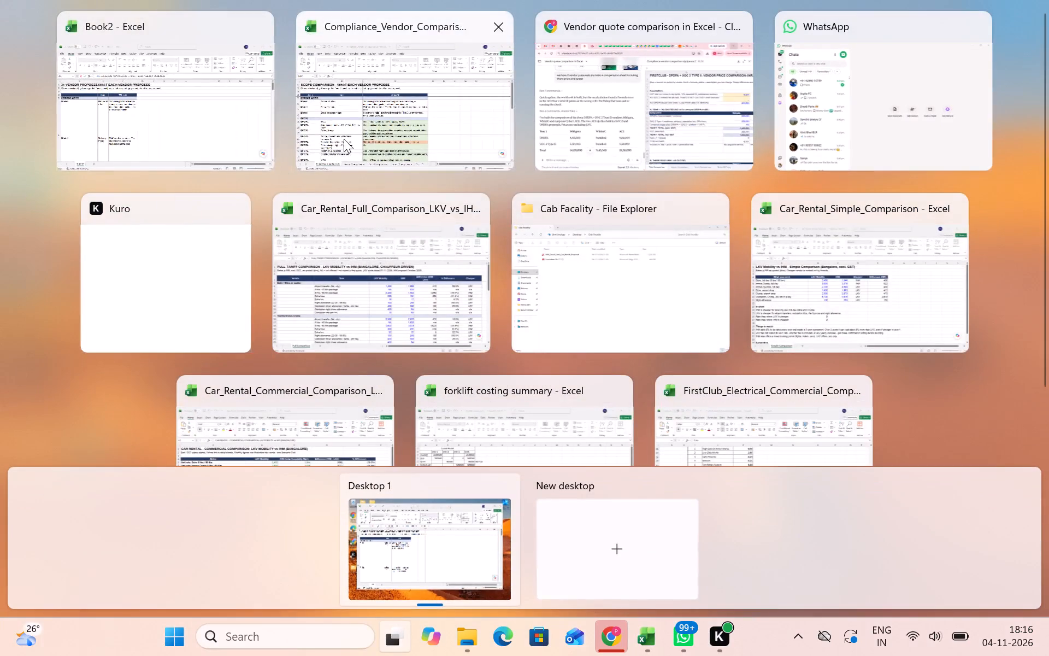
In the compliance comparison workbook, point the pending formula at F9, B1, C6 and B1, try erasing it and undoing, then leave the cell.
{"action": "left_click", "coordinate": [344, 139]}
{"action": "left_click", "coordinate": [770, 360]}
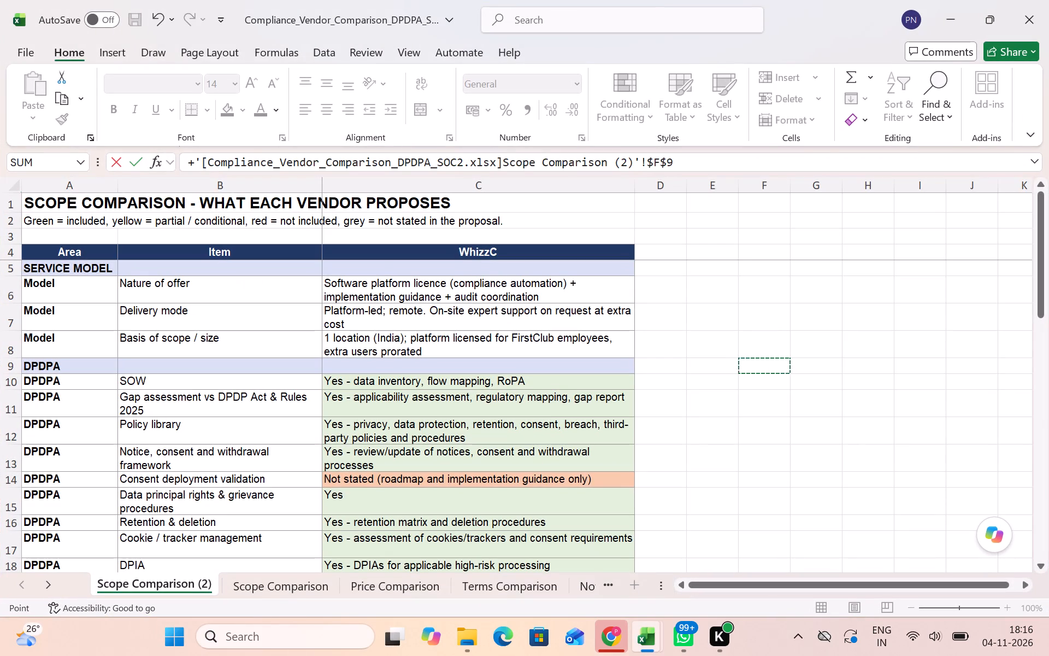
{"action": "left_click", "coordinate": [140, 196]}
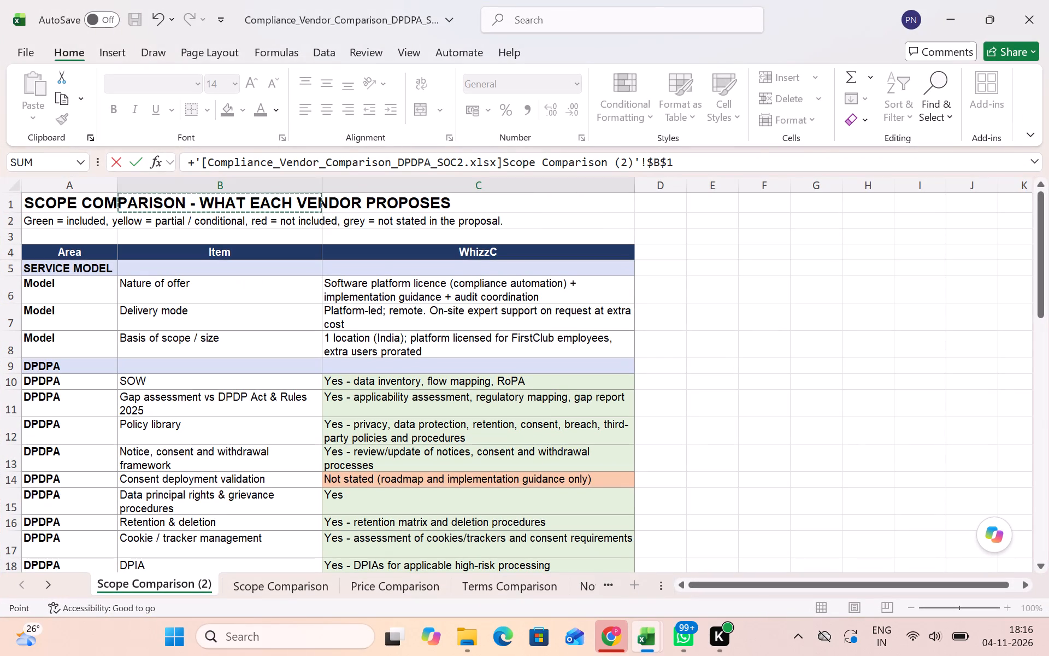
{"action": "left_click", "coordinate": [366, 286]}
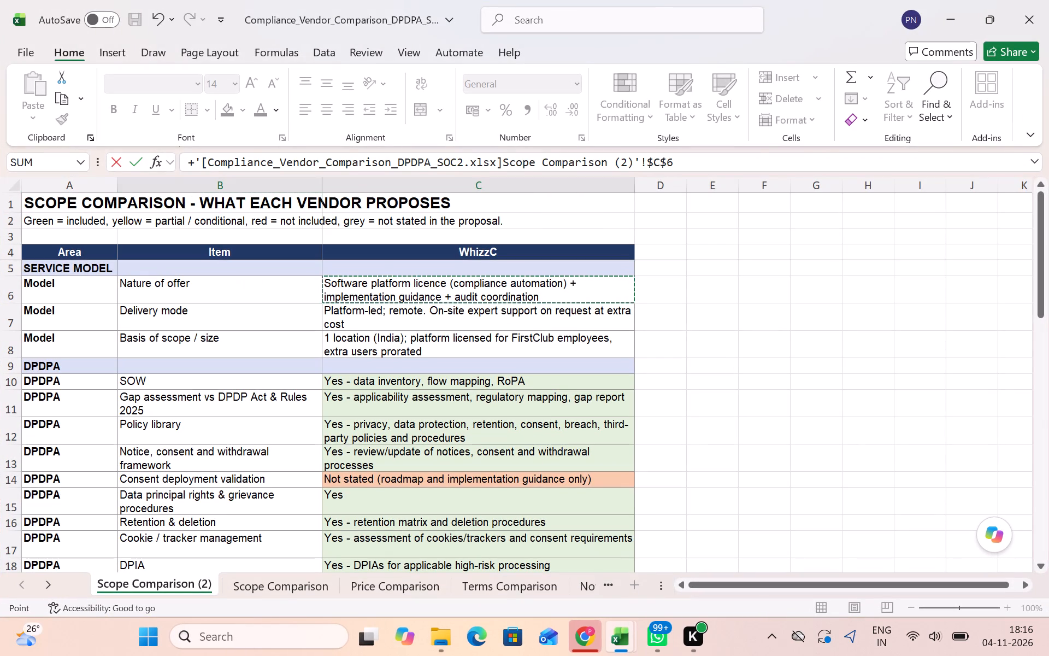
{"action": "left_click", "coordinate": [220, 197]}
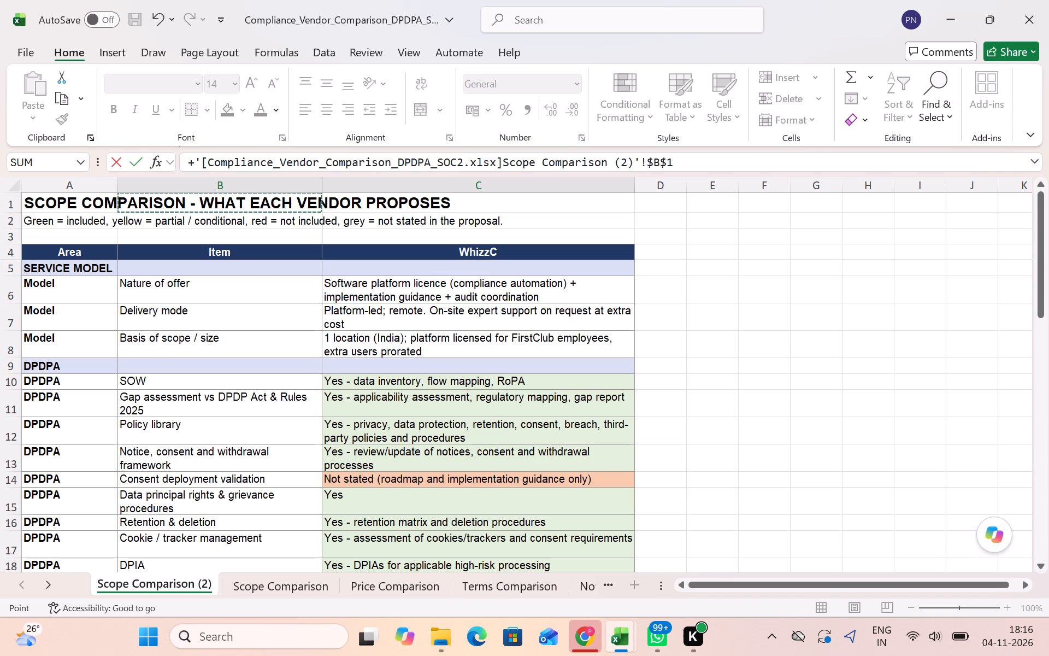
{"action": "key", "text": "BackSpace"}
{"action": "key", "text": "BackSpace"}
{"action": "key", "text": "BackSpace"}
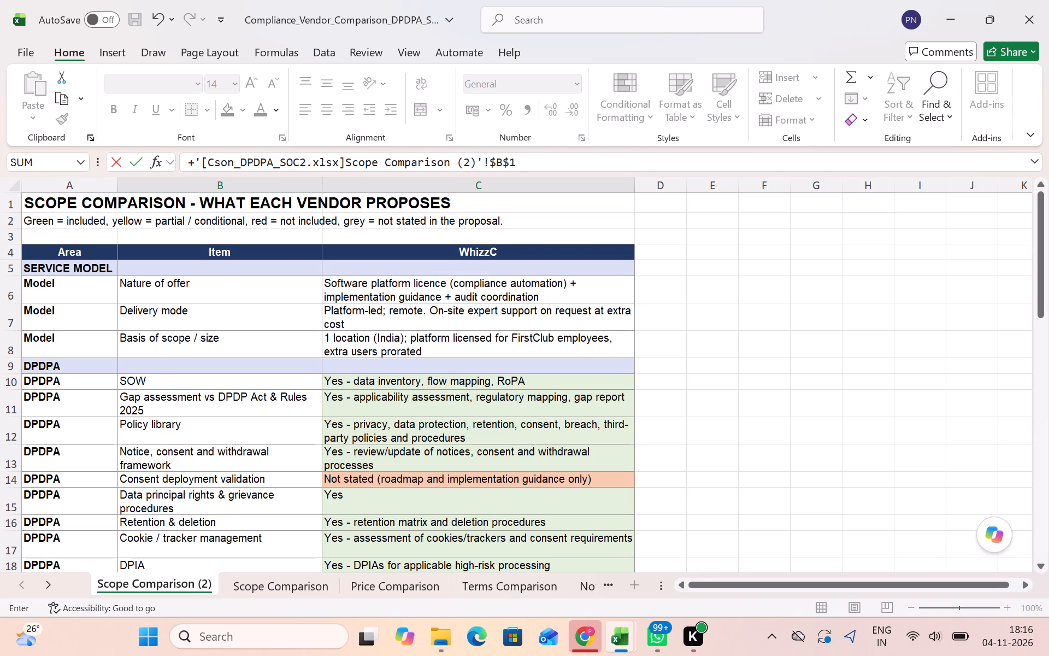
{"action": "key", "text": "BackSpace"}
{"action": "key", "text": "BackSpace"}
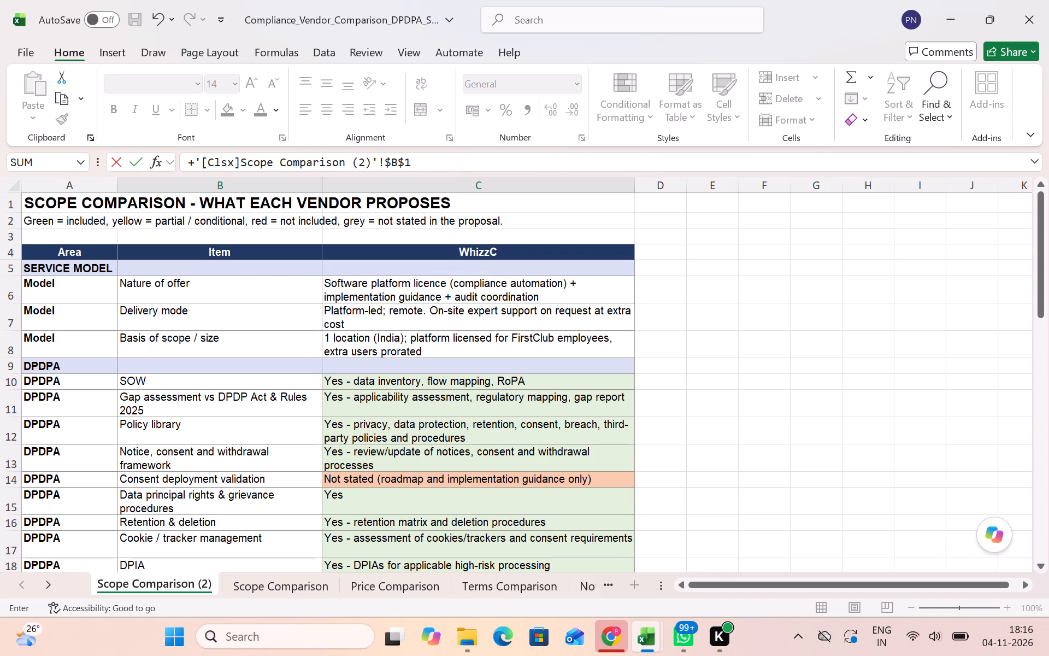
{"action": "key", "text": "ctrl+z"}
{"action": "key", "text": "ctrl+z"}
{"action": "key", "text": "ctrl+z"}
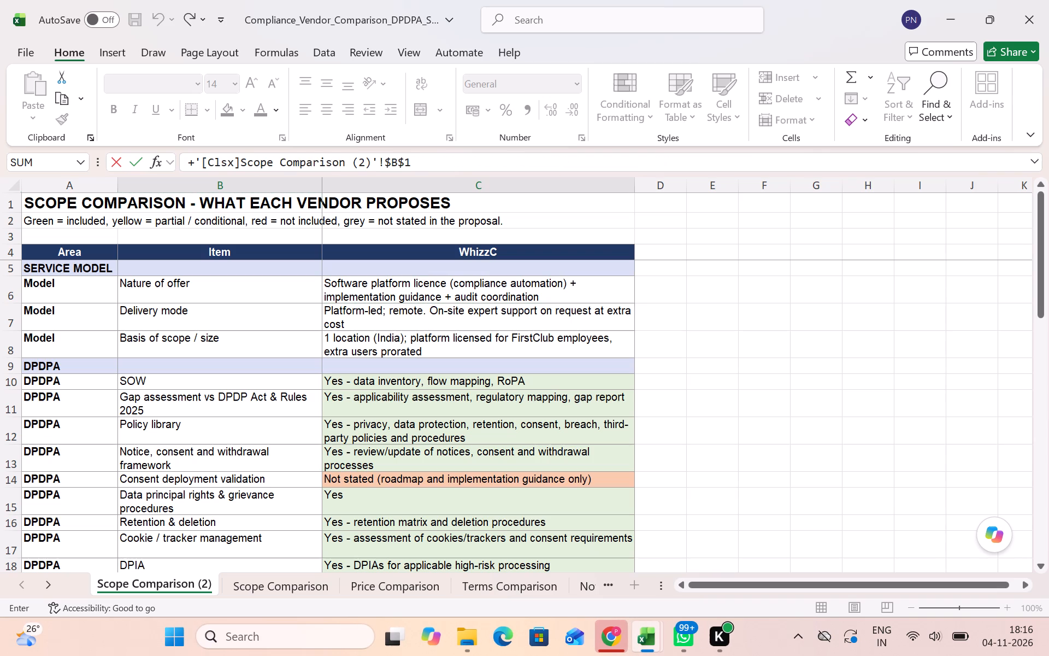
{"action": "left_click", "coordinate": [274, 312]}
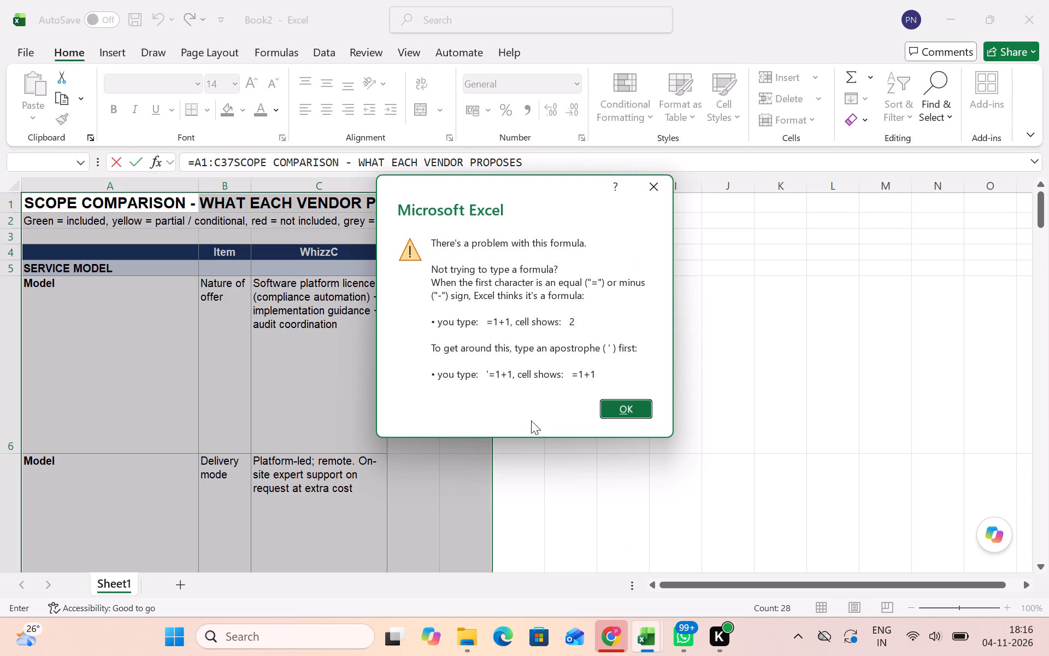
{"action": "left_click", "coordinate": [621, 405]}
Switch between Book2 and the compliance comparison workbook to look through the WhizzC scope rows down to the Tools section.
{"action": "left_click", "coordinate": [270, 278]}
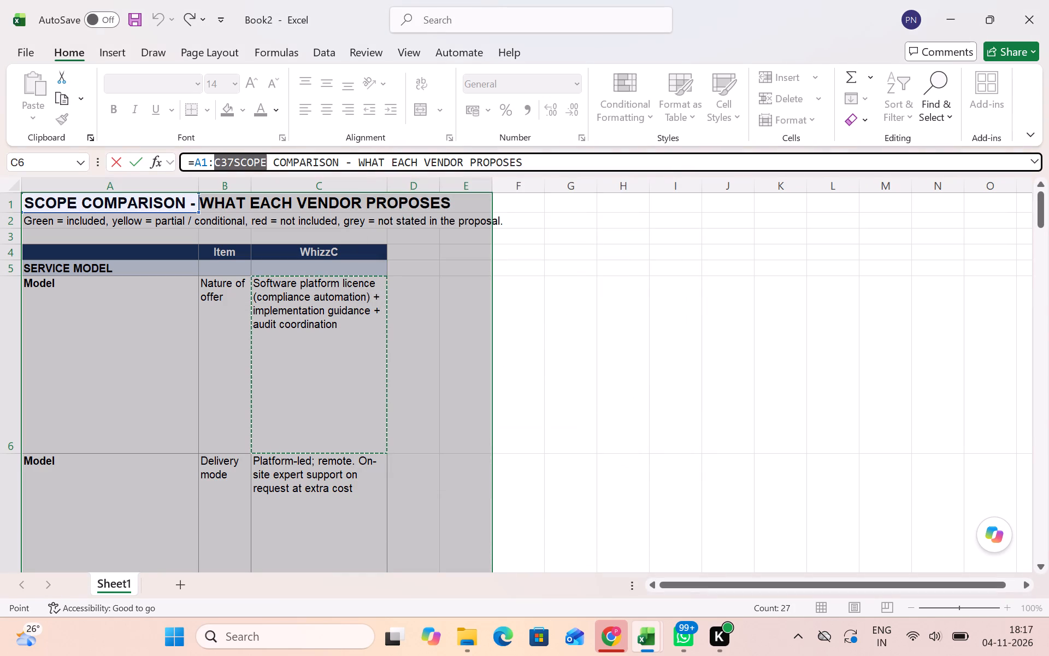
{"action": "key", "text": "alt+Tab"}
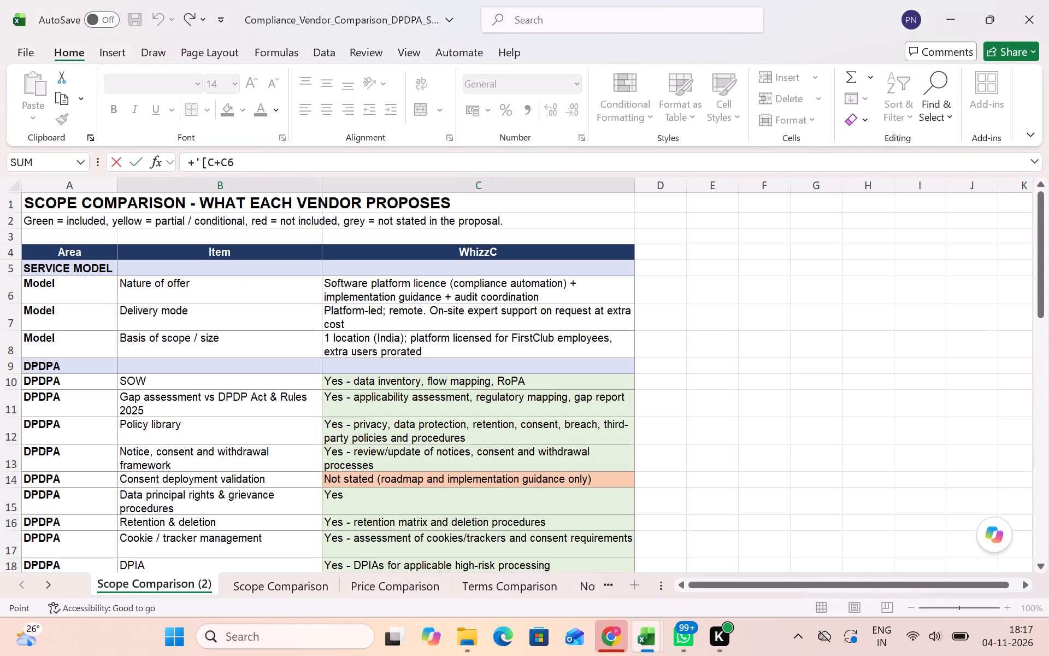
{"action": "scroll", "coordinate": [291, 353], "scroll_direction": "down", "scroll_amount": 3}
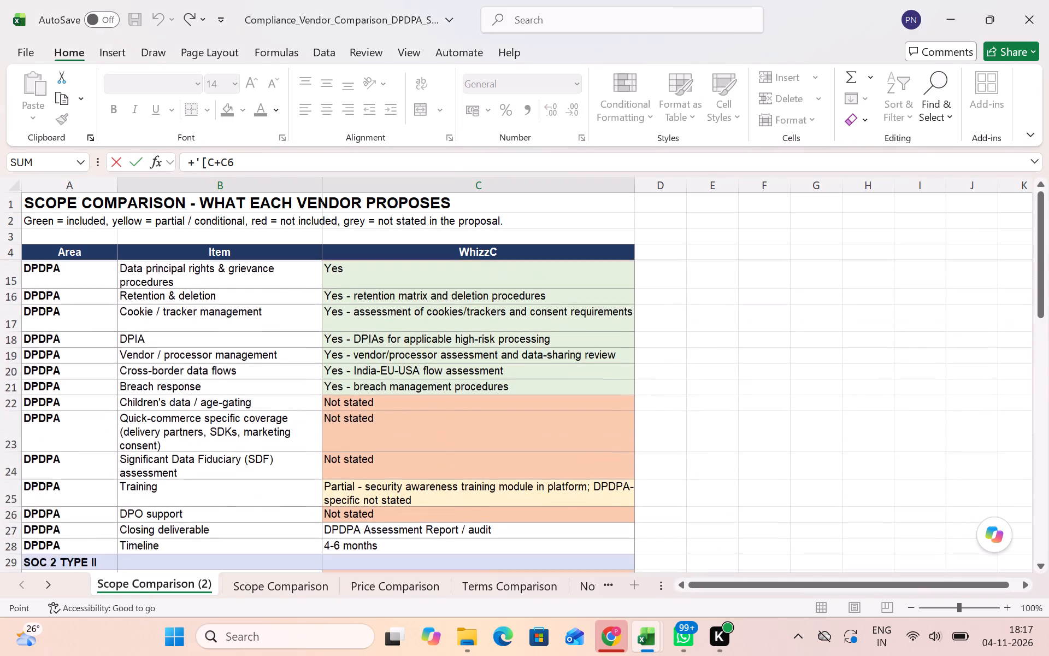
{"action": "scroll", "coordinate": [291, 353], "scroll_direction": "down", "scroll_amount": 4}
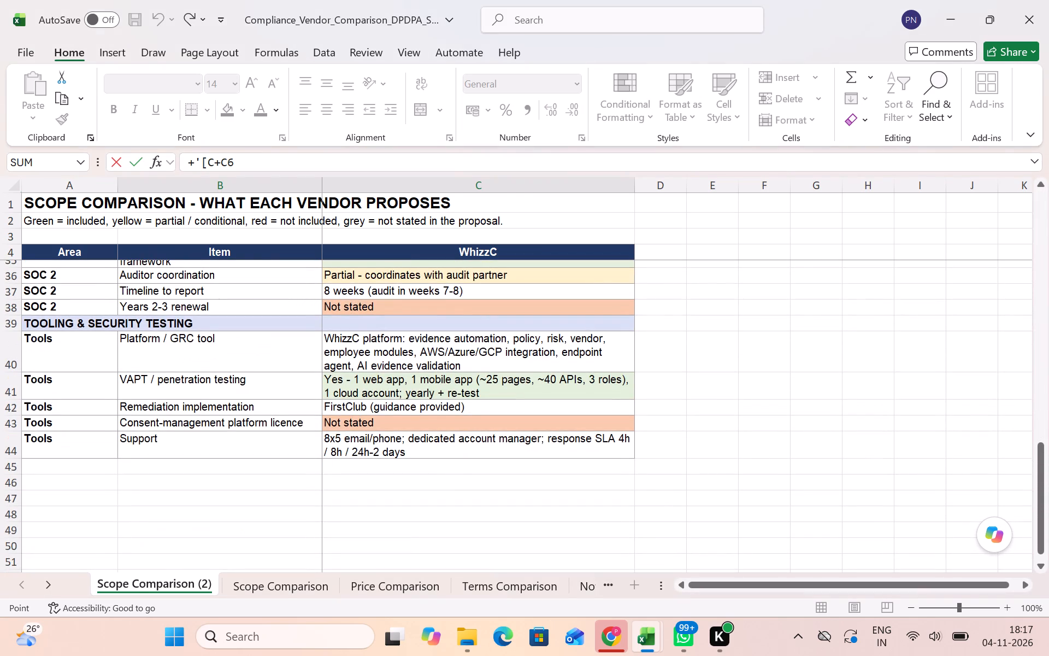
{"action": "key", "text": "alt+Tab"}
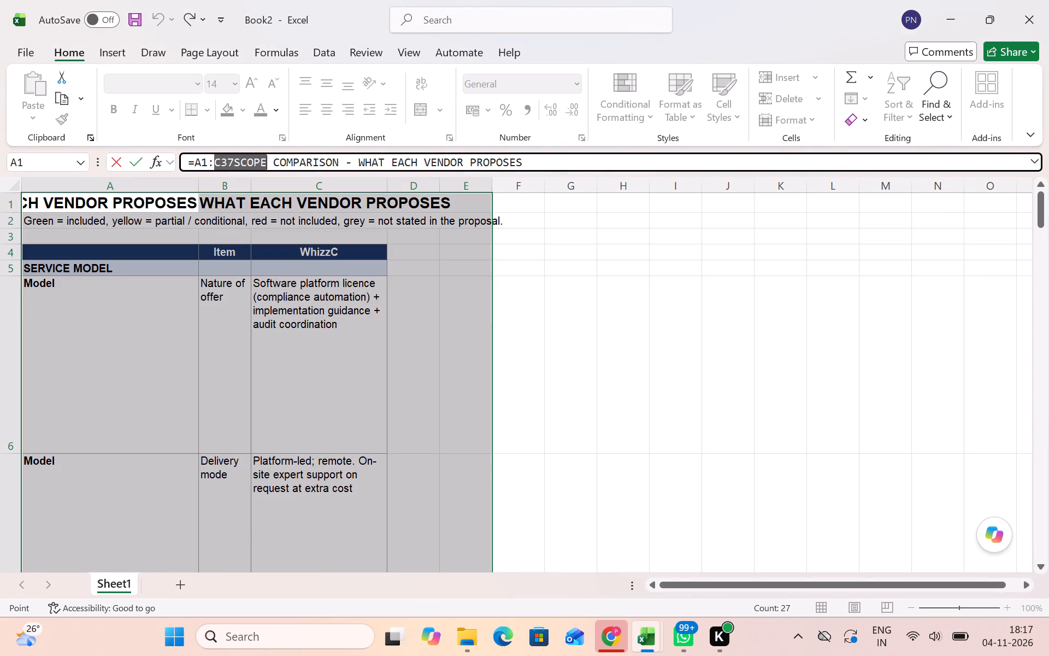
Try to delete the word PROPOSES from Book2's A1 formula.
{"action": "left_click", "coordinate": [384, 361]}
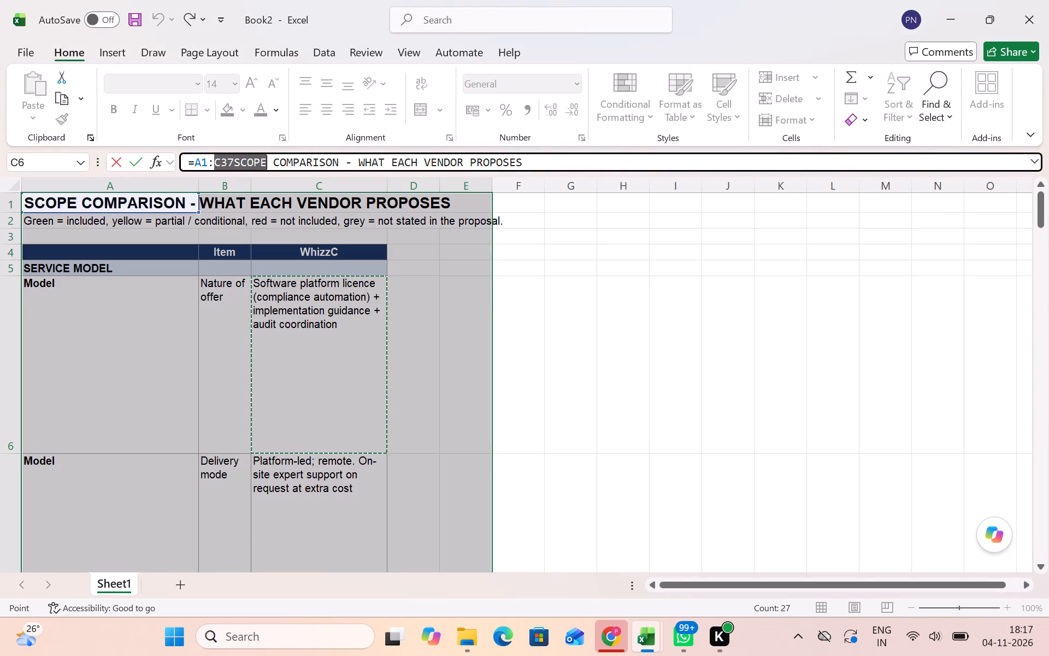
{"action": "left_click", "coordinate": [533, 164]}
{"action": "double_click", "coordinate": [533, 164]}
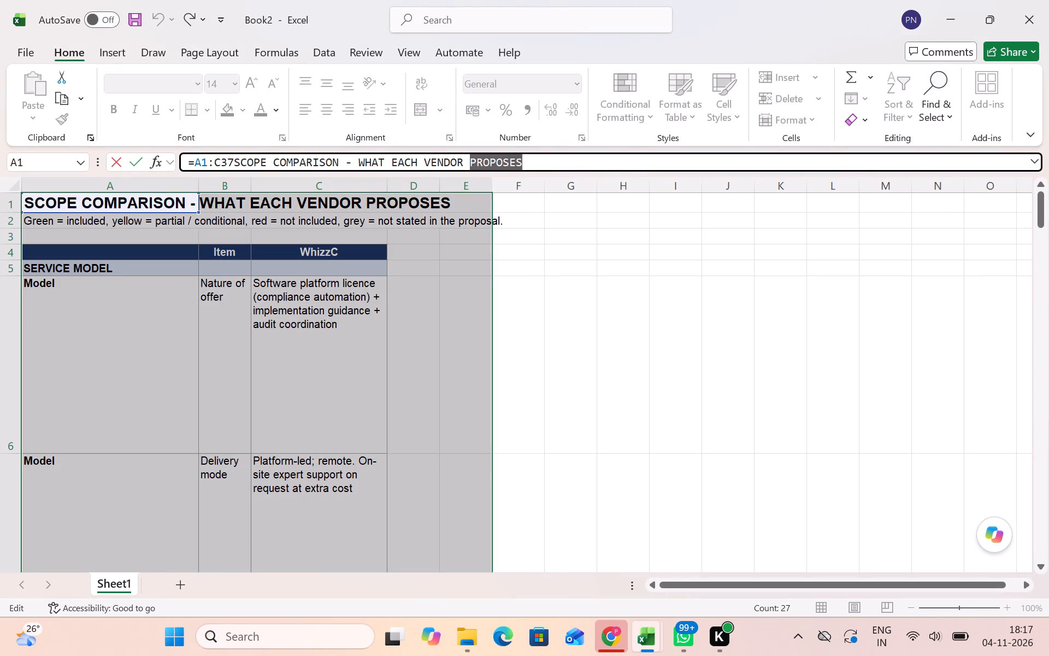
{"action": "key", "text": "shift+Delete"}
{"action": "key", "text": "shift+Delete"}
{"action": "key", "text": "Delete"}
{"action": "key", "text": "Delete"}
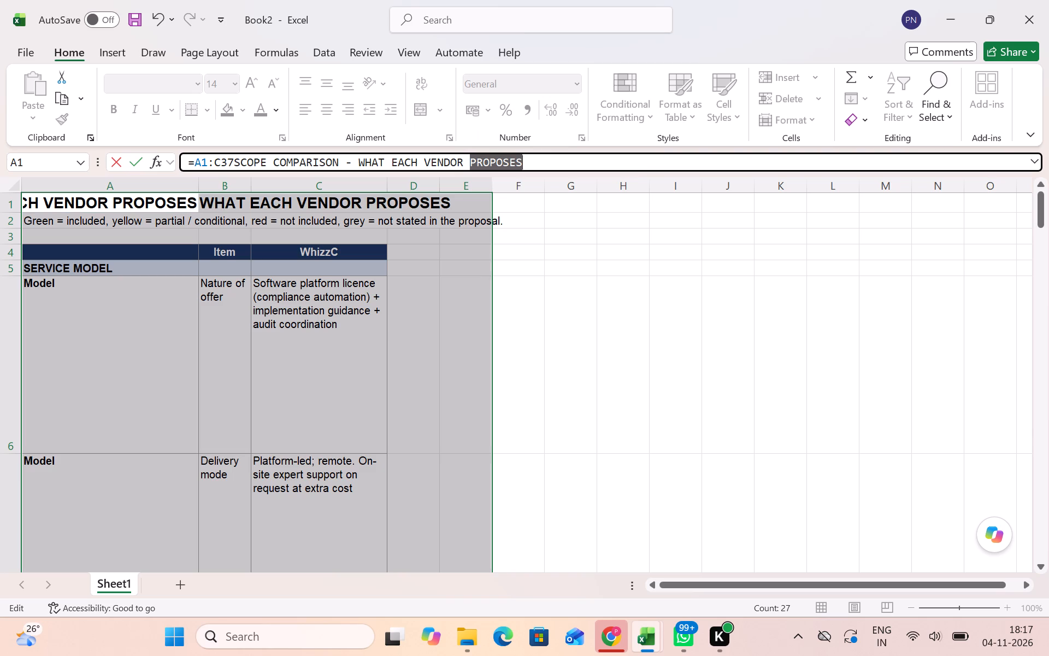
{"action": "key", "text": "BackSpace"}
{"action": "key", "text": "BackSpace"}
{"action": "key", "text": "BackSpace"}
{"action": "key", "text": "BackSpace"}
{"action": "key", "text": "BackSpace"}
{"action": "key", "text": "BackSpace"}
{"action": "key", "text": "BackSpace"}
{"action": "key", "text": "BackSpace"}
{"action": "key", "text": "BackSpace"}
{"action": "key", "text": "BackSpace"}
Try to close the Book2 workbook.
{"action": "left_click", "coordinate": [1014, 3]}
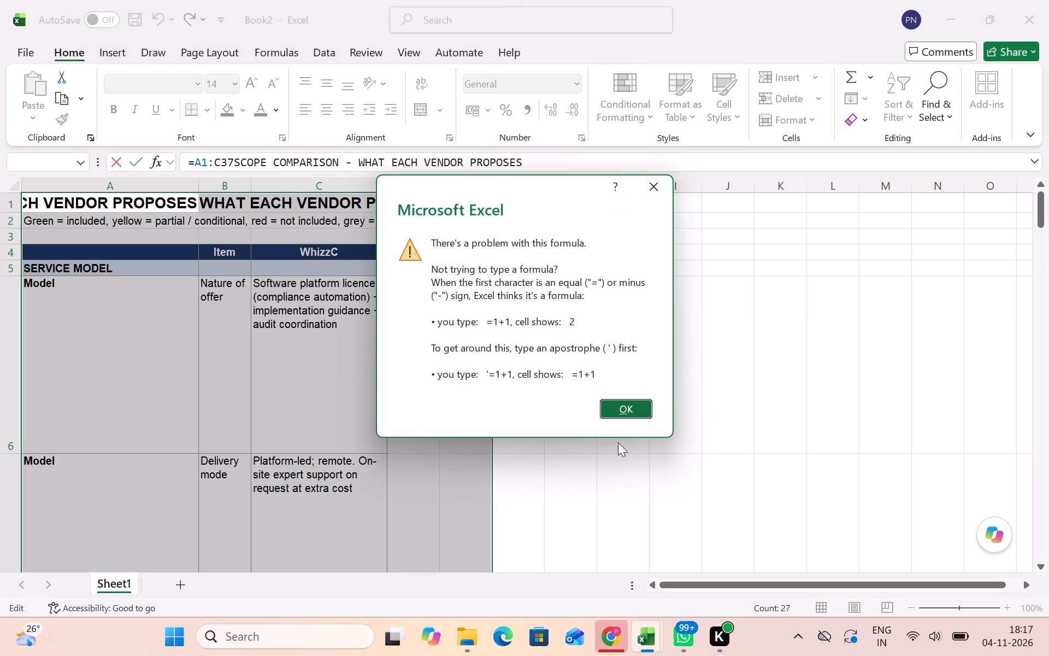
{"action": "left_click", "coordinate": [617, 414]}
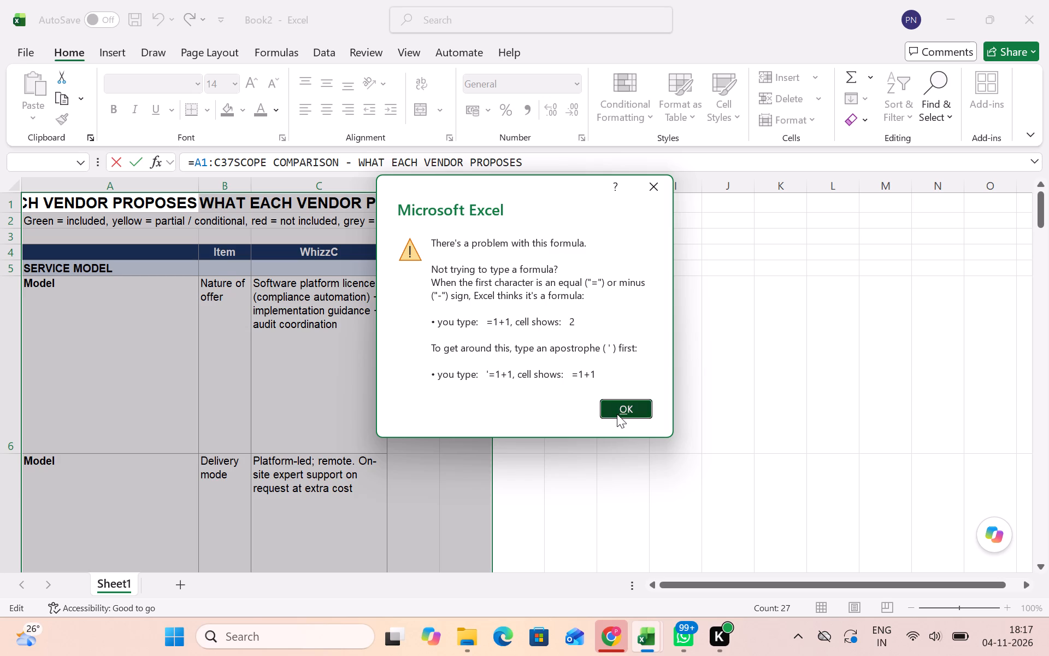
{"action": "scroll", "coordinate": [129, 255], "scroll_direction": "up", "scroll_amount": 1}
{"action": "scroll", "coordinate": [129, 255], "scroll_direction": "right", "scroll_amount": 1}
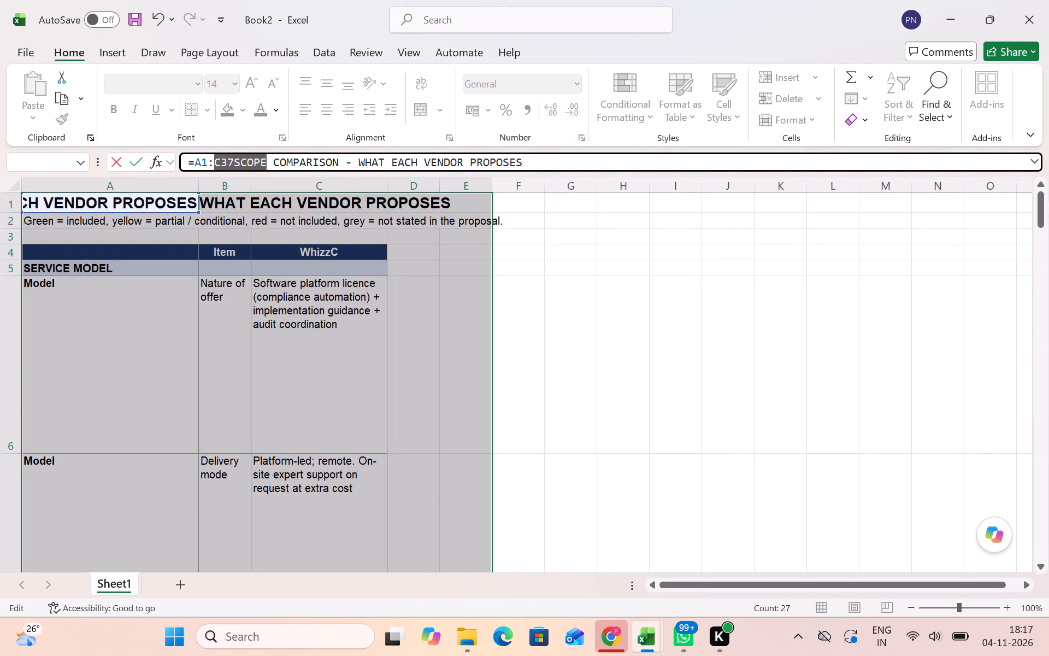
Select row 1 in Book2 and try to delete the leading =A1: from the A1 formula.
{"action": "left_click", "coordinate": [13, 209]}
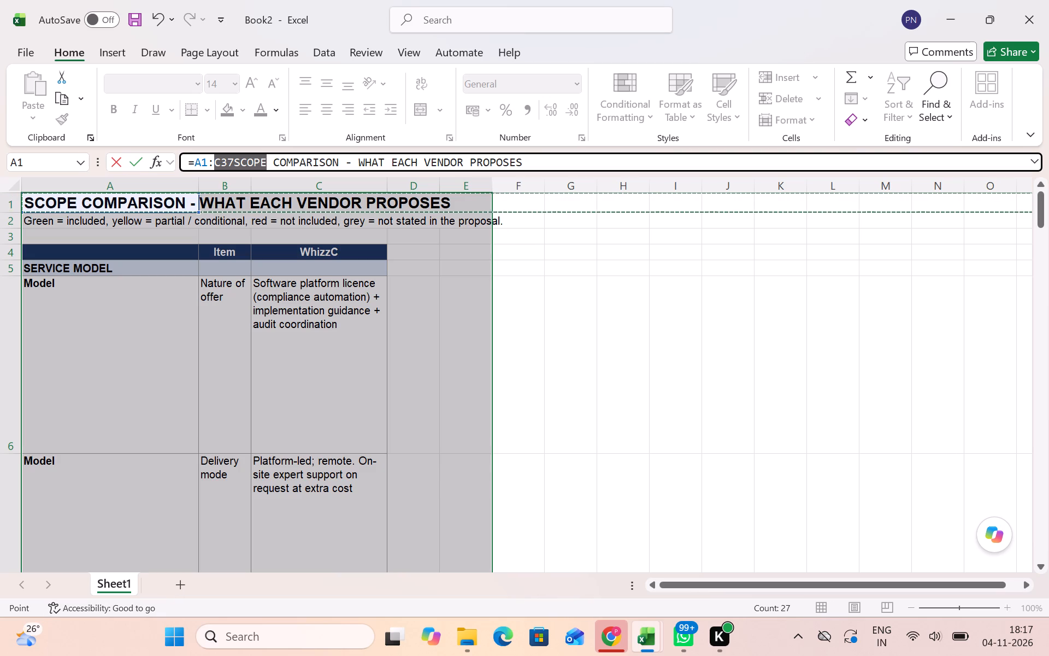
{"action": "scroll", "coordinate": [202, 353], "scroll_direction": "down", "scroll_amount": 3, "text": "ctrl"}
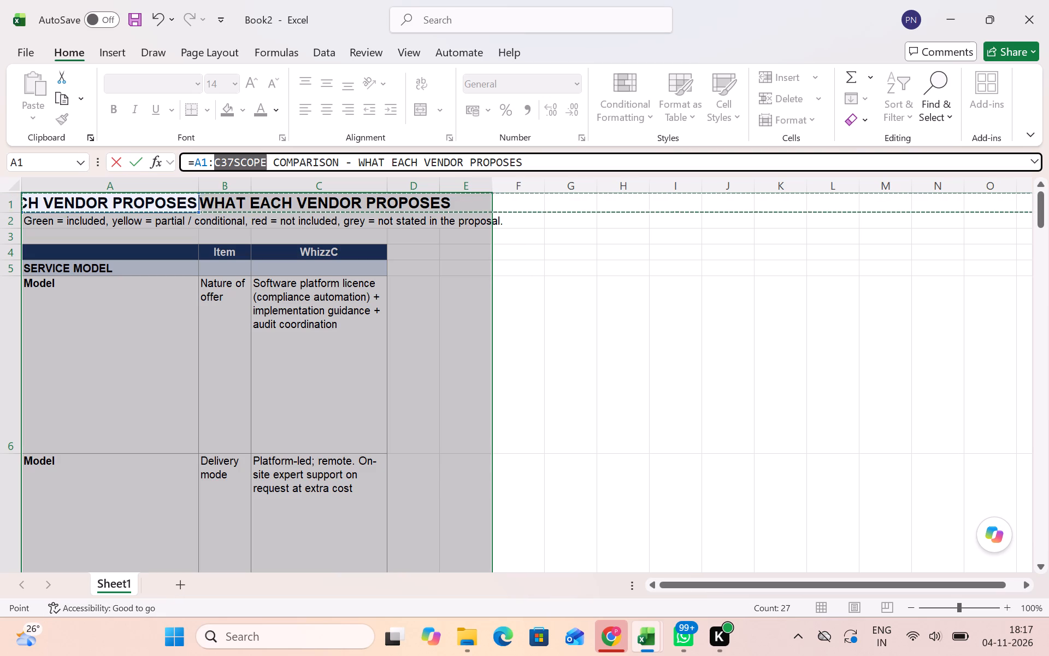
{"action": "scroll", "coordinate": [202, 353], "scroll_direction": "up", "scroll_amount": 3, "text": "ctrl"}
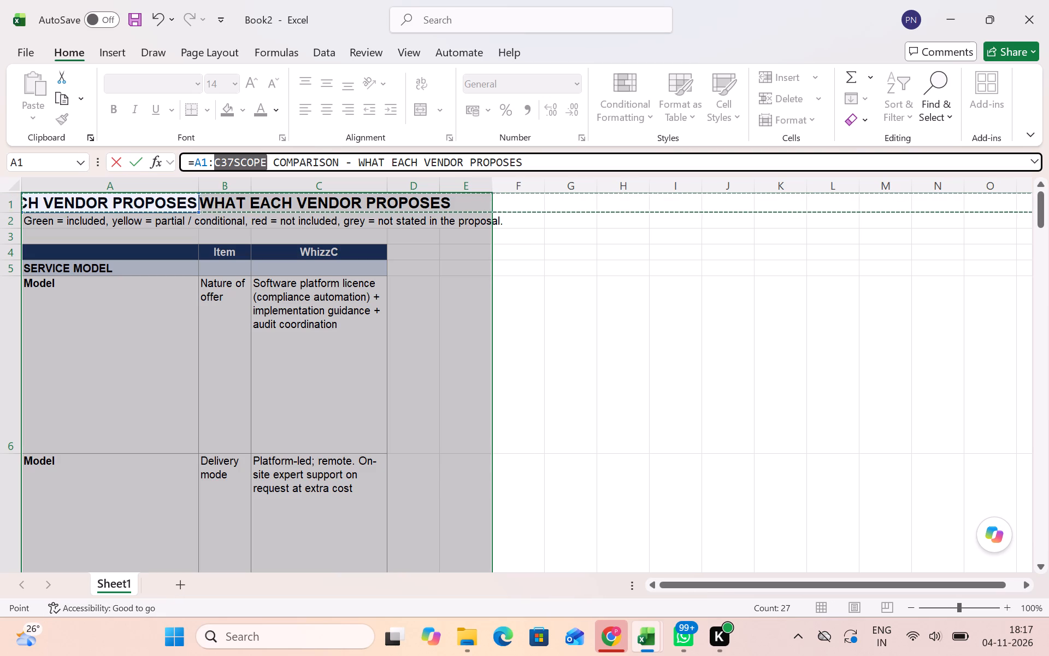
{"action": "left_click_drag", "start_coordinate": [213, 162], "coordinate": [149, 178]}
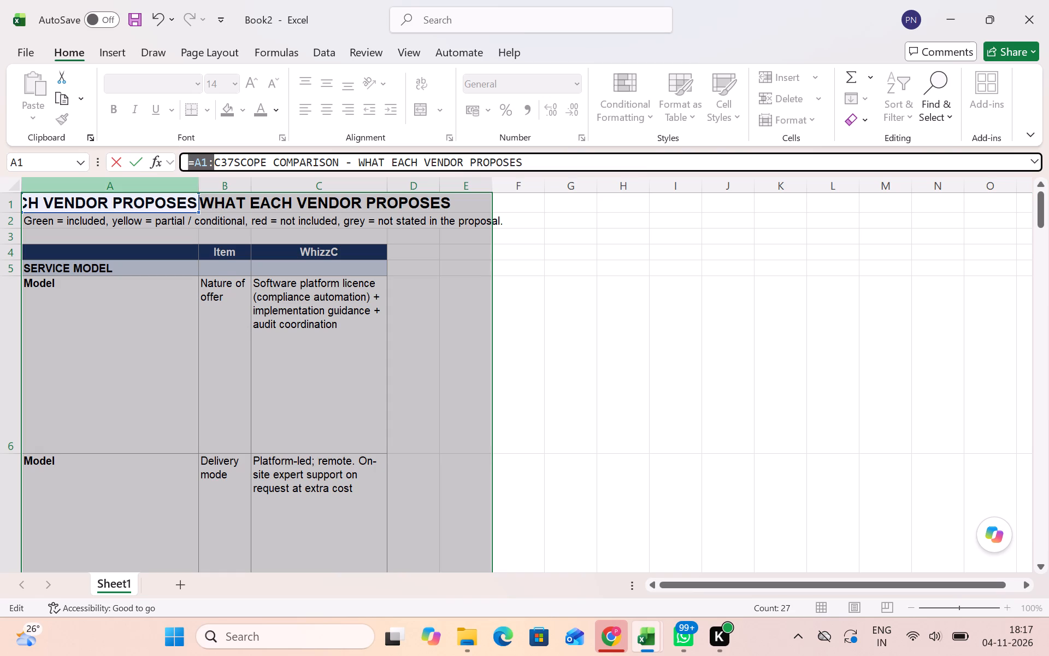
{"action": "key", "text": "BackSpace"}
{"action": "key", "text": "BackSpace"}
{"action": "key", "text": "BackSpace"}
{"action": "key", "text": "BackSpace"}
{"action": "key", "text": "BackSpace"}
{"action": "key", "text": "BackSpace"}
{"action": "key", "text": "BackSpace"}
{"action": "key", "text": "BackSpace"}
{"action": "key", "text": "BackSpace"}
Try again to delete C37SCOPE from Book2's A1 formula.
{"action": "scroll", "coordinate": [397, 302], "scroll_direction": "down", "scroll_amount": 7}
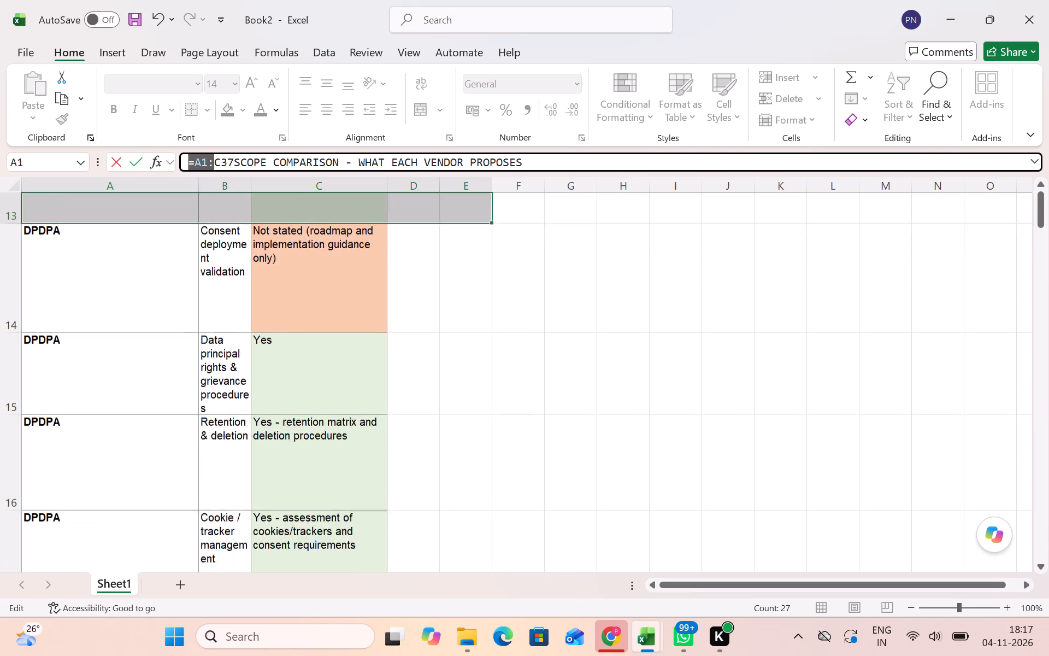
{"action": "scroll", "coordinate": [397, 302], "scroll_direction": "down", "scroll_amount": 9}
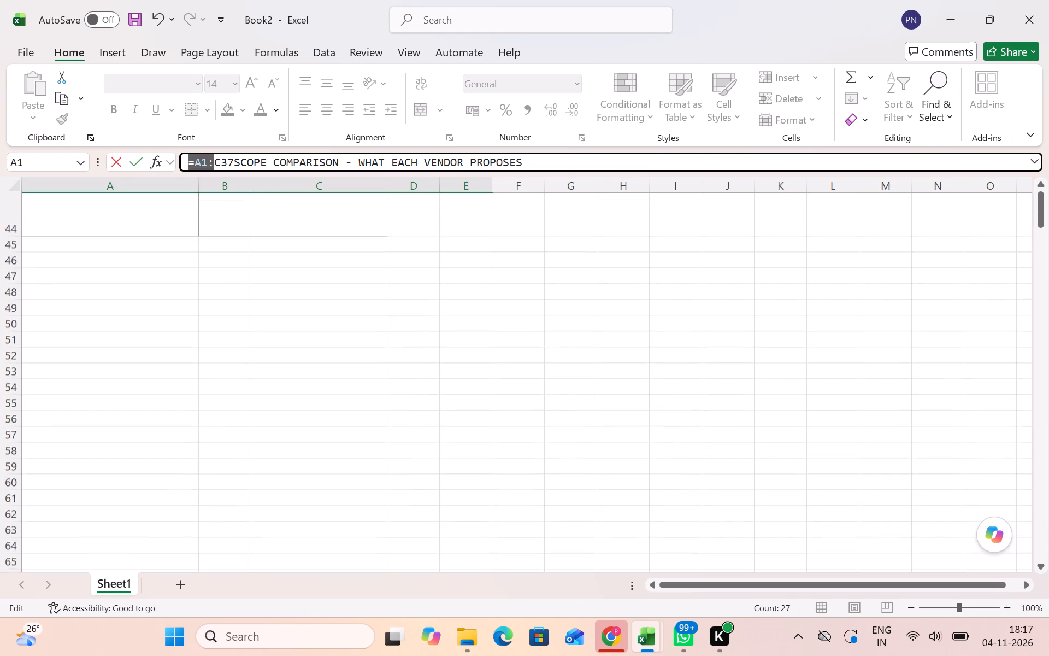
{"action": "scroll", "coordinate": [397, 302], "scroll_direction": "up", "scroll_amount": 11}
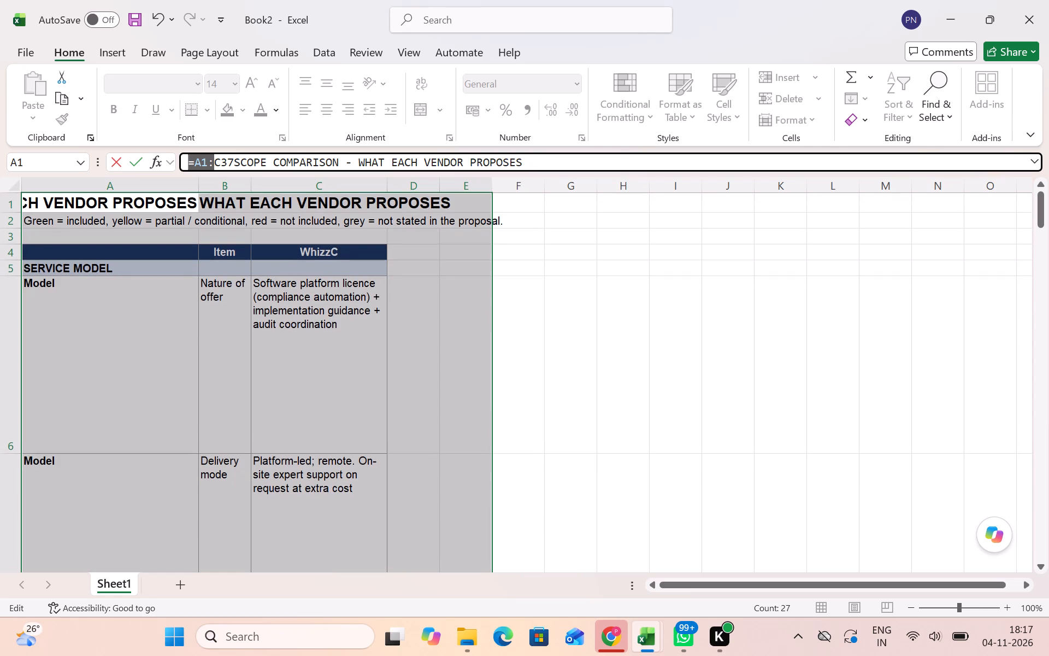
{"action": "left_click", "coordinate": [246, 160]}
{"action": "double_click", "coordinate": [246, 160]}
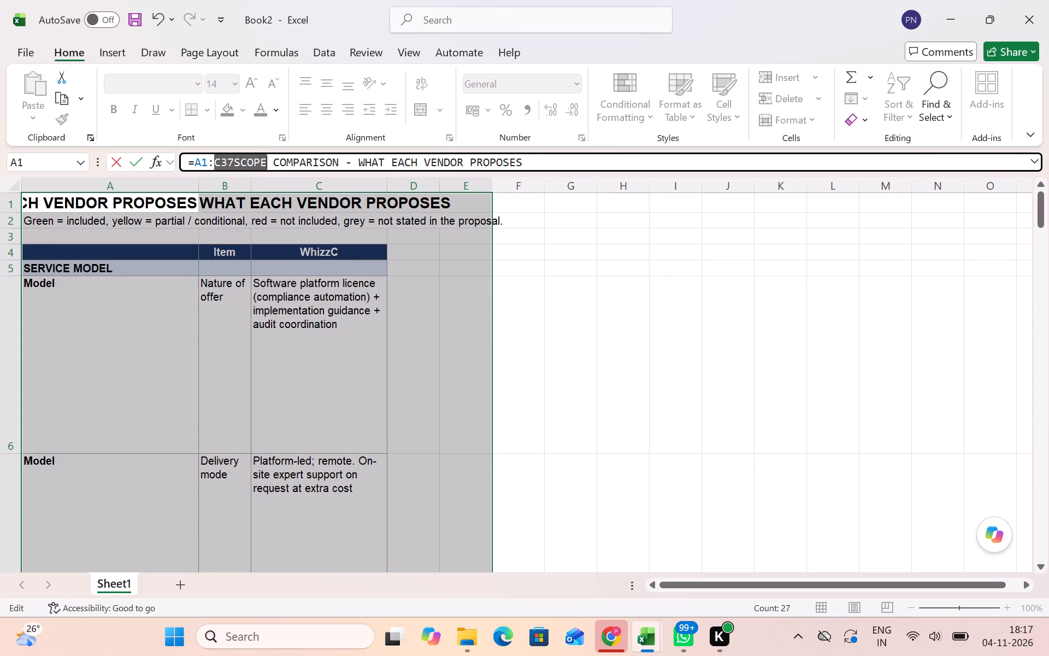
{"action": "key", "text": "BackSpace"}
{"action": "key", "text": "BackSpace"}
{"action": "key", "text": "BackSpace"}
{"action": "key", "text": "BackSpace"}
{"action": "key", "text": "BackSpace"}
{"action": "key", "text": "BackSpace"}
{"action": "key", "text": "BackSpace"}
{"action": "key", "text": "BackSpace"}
Switch to the compliance vendor comparison workbook and look over its Scope Comparison (2) sheet.
{"action": "key", "text": "alt+Tab"}
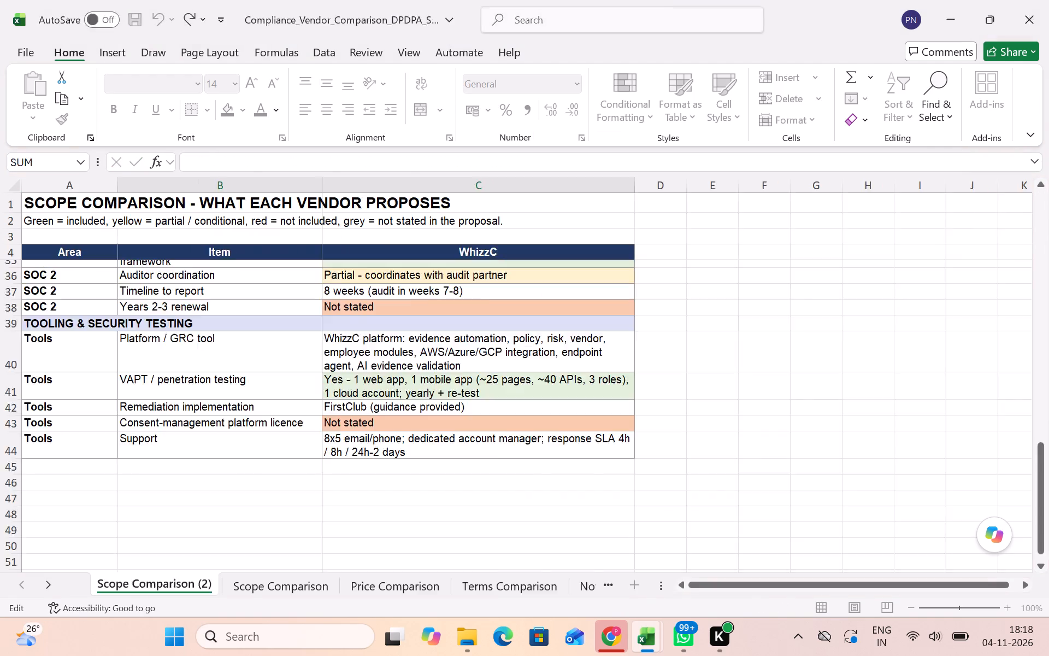
{"action": "left_click", "coordinate": [301, 325]}
{"action": "left_click", "coordinate": [293, 392]}
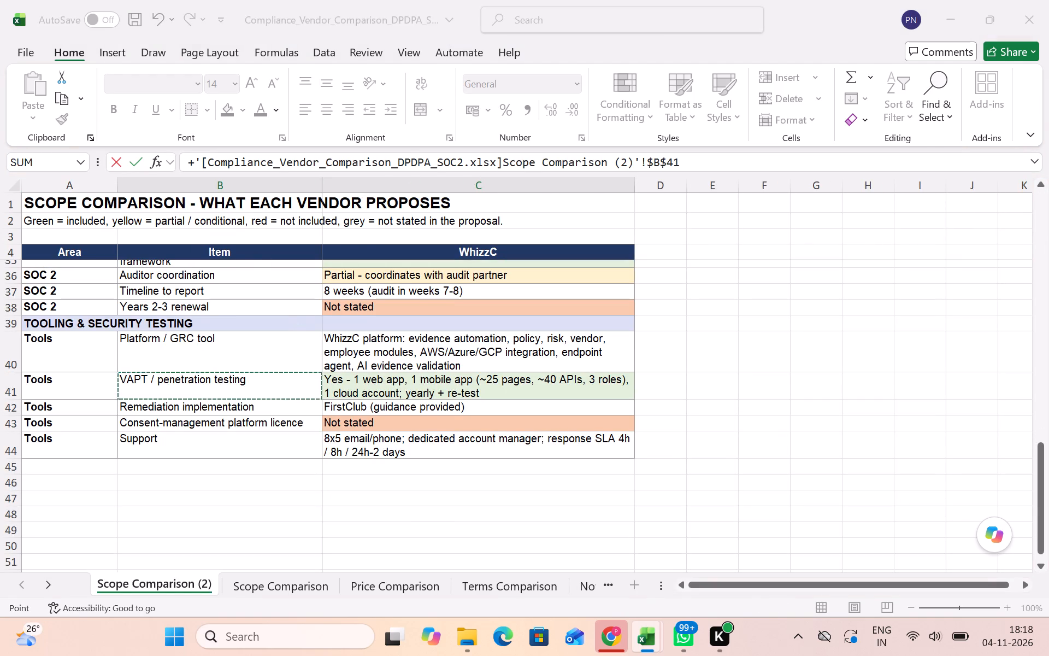
{"action": "scroll", "coordinate": [293, 392], "scroll_direction": "up", "scroll_amount": 10}
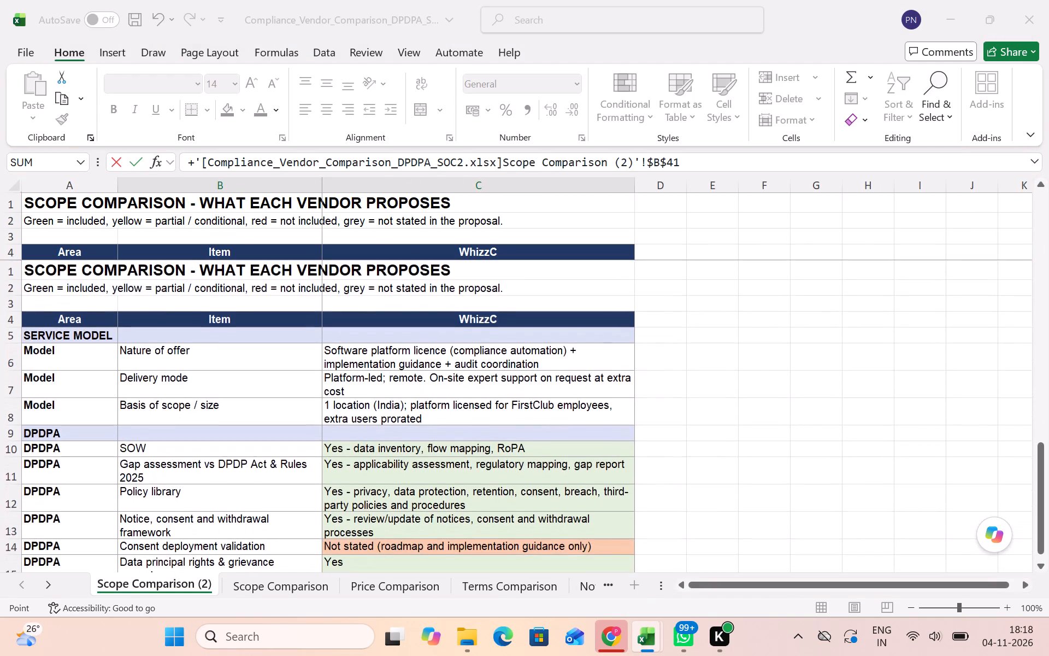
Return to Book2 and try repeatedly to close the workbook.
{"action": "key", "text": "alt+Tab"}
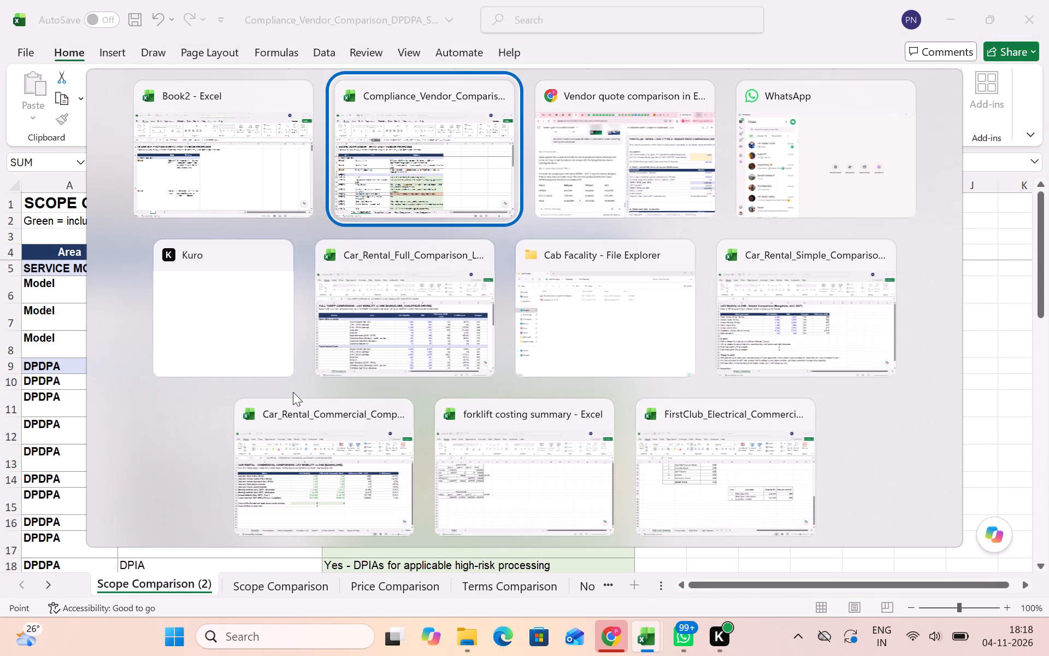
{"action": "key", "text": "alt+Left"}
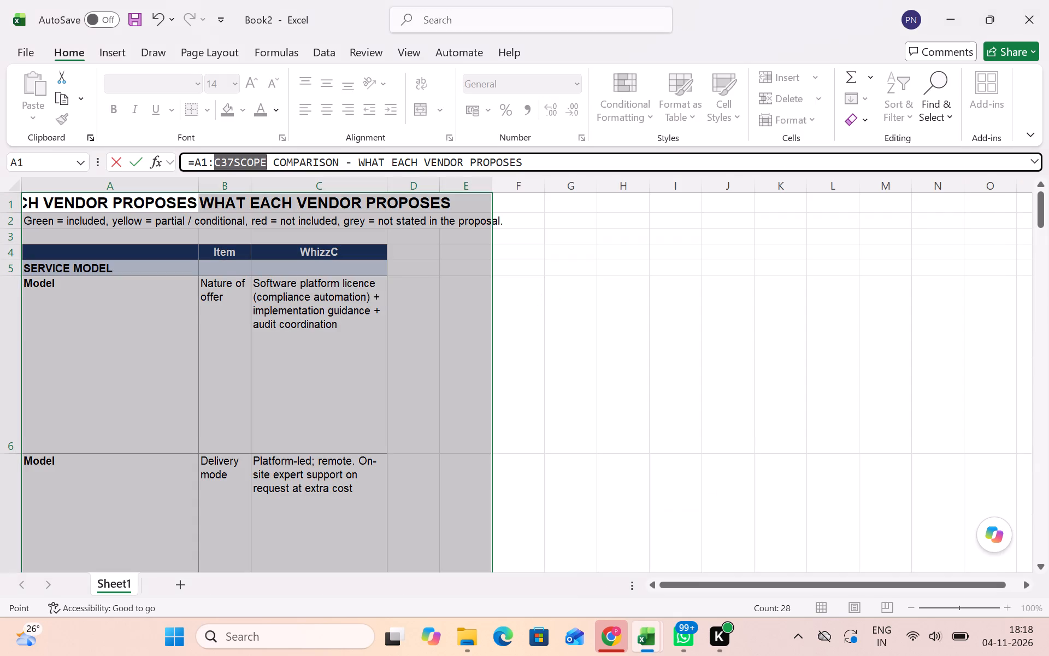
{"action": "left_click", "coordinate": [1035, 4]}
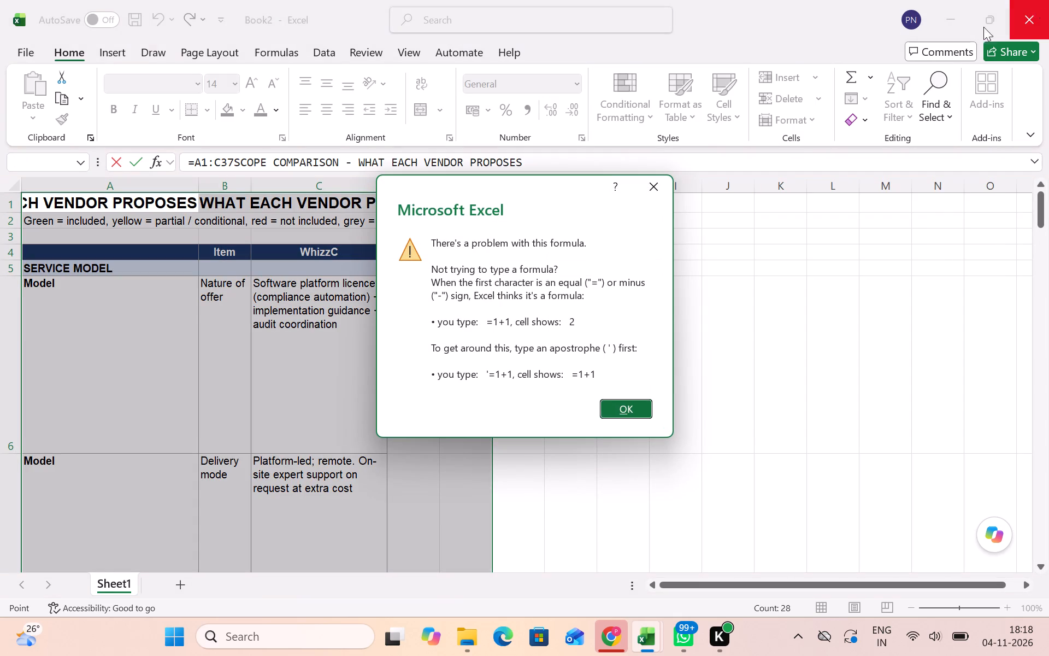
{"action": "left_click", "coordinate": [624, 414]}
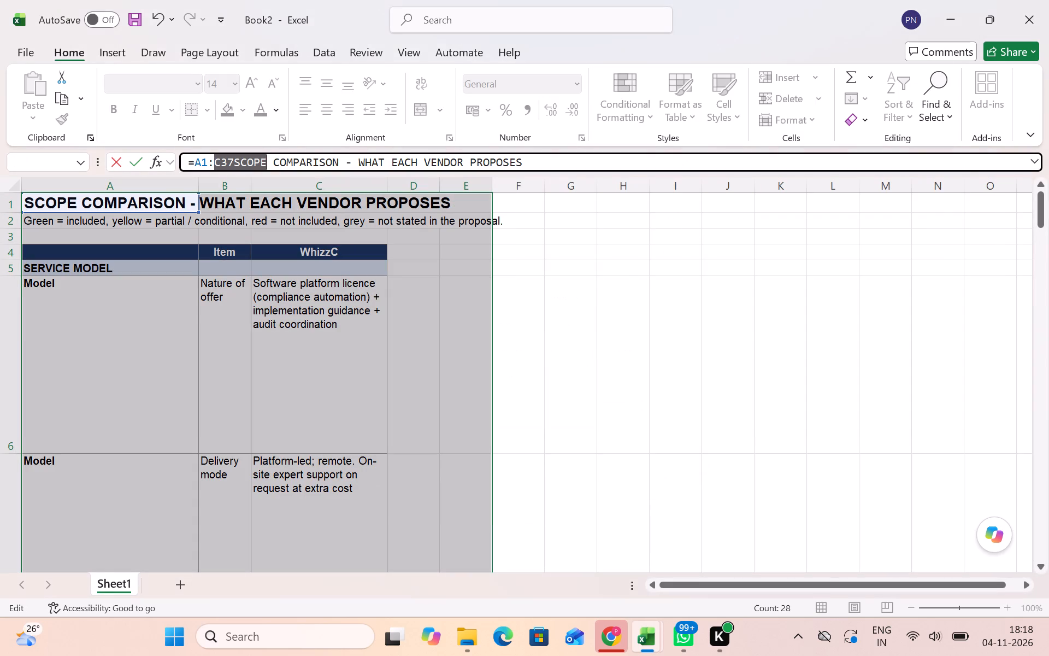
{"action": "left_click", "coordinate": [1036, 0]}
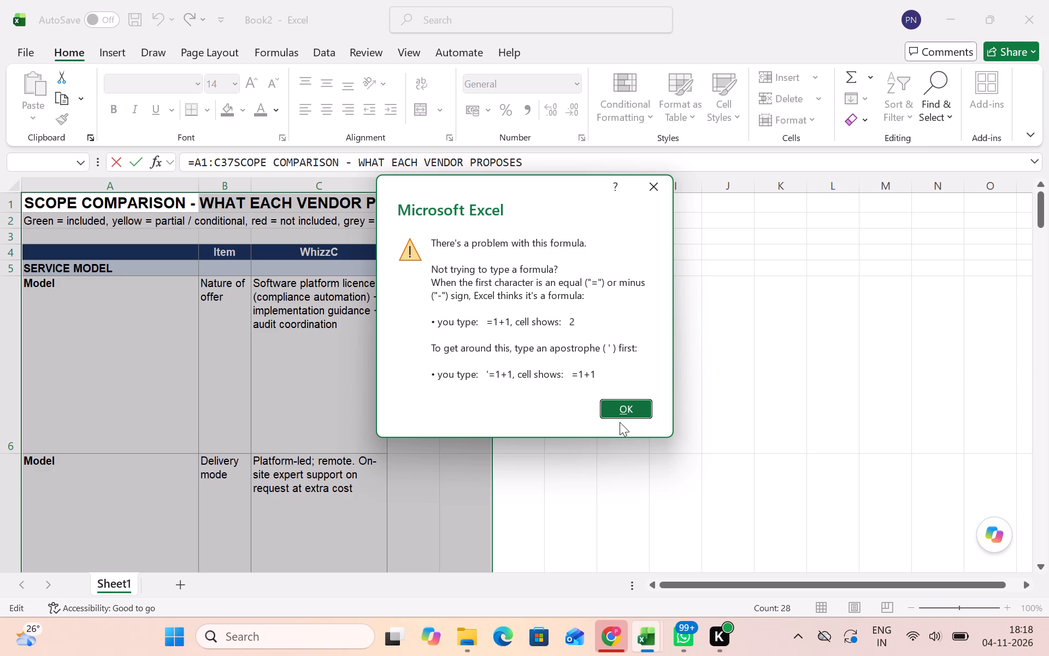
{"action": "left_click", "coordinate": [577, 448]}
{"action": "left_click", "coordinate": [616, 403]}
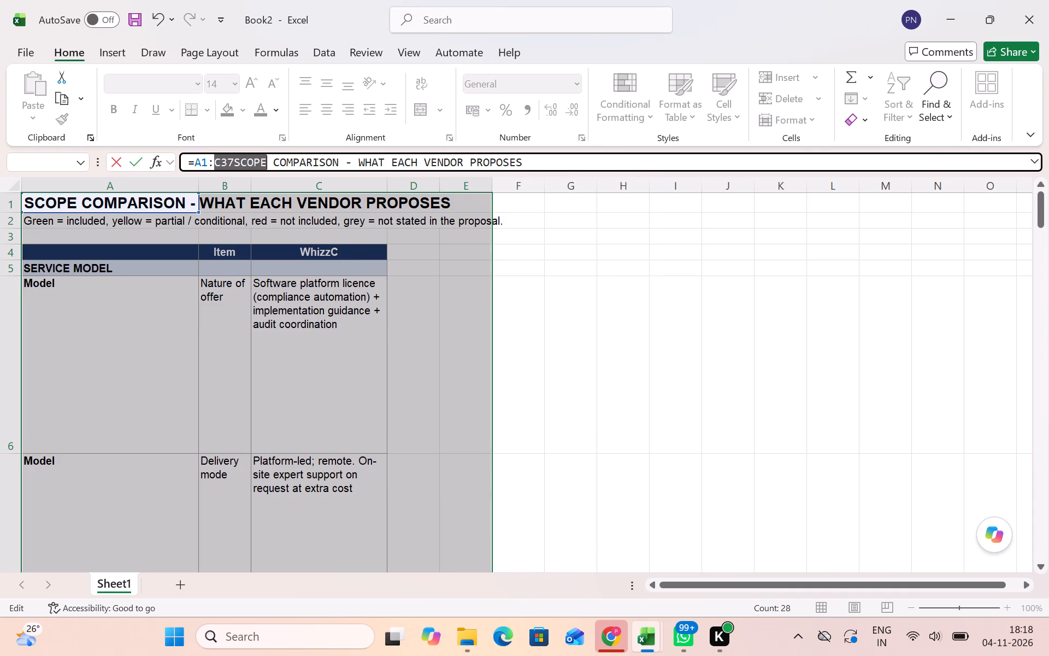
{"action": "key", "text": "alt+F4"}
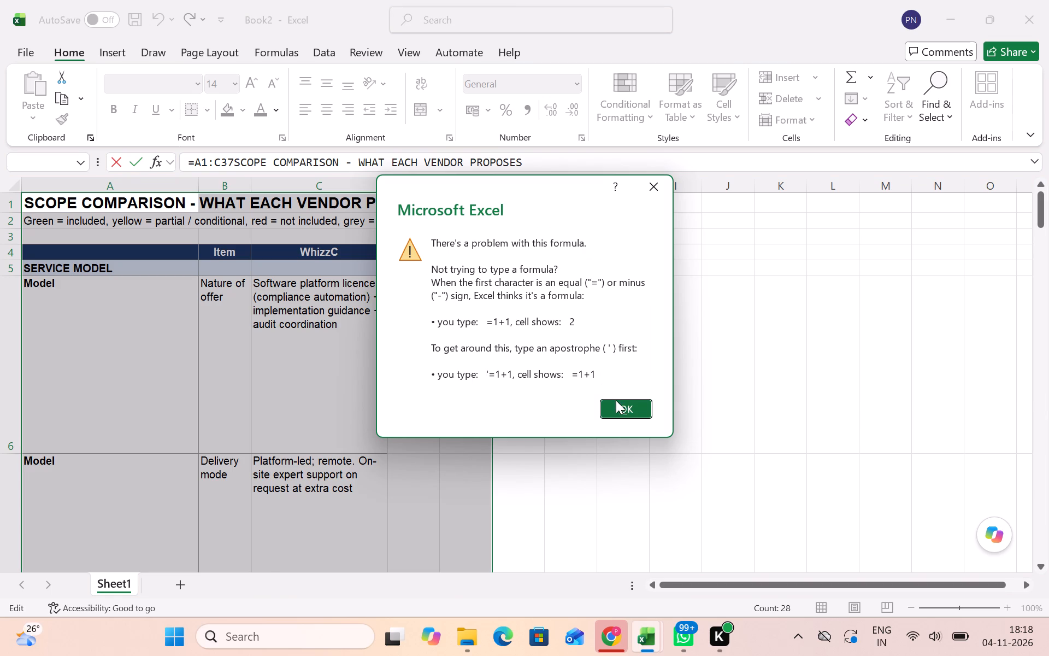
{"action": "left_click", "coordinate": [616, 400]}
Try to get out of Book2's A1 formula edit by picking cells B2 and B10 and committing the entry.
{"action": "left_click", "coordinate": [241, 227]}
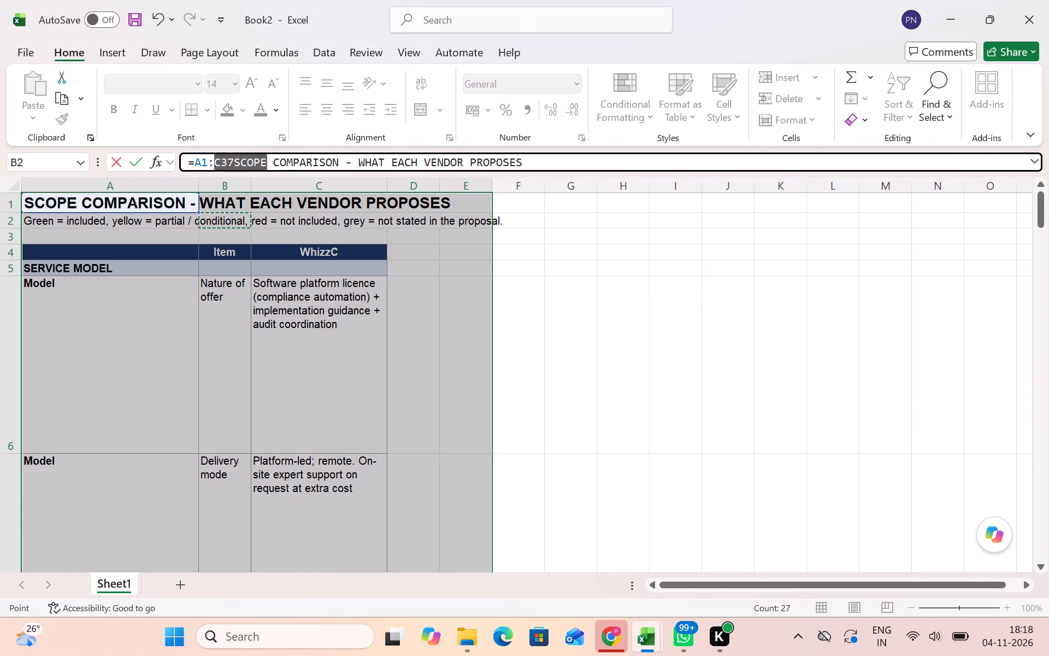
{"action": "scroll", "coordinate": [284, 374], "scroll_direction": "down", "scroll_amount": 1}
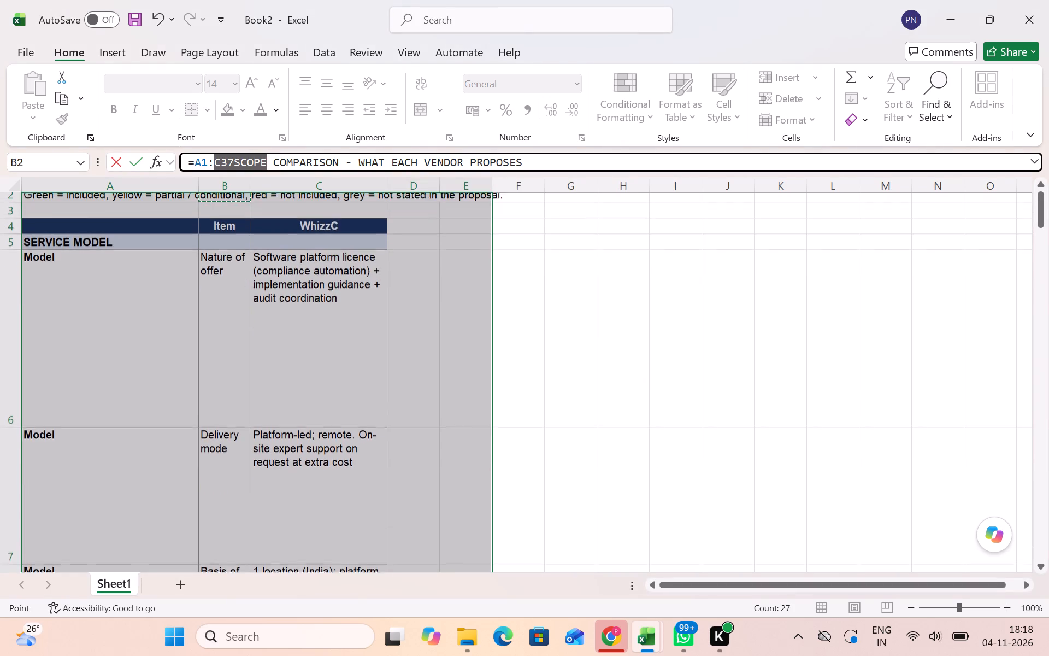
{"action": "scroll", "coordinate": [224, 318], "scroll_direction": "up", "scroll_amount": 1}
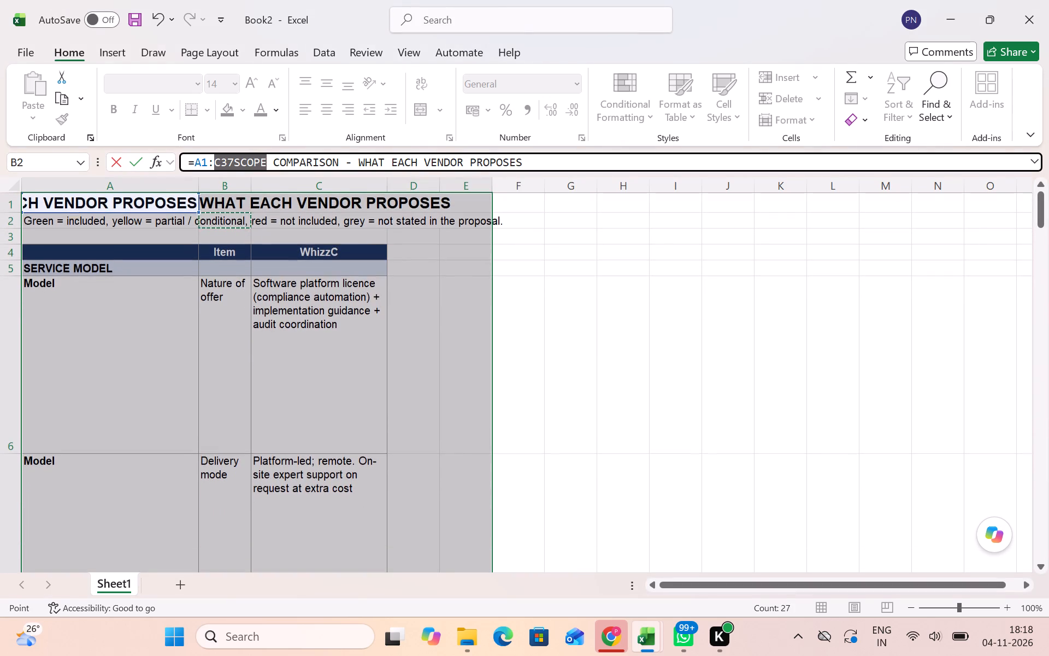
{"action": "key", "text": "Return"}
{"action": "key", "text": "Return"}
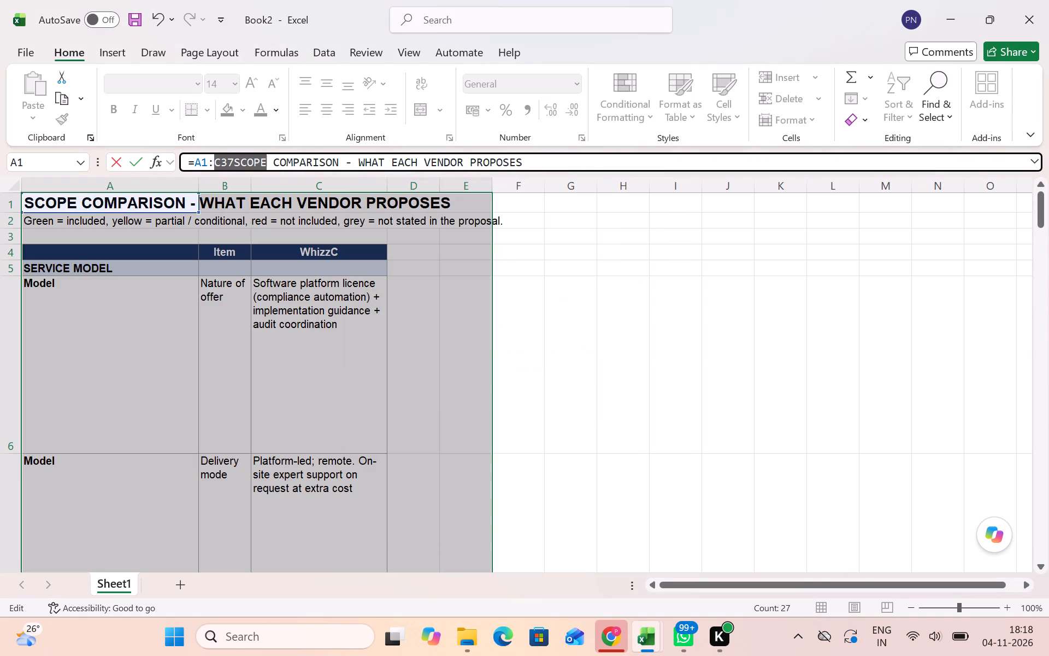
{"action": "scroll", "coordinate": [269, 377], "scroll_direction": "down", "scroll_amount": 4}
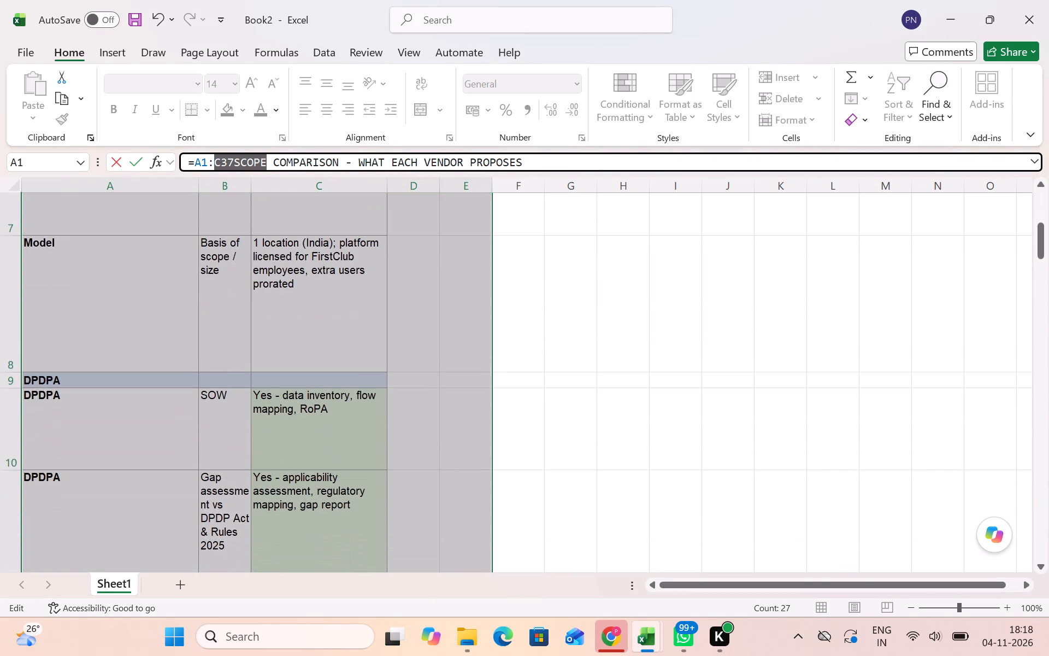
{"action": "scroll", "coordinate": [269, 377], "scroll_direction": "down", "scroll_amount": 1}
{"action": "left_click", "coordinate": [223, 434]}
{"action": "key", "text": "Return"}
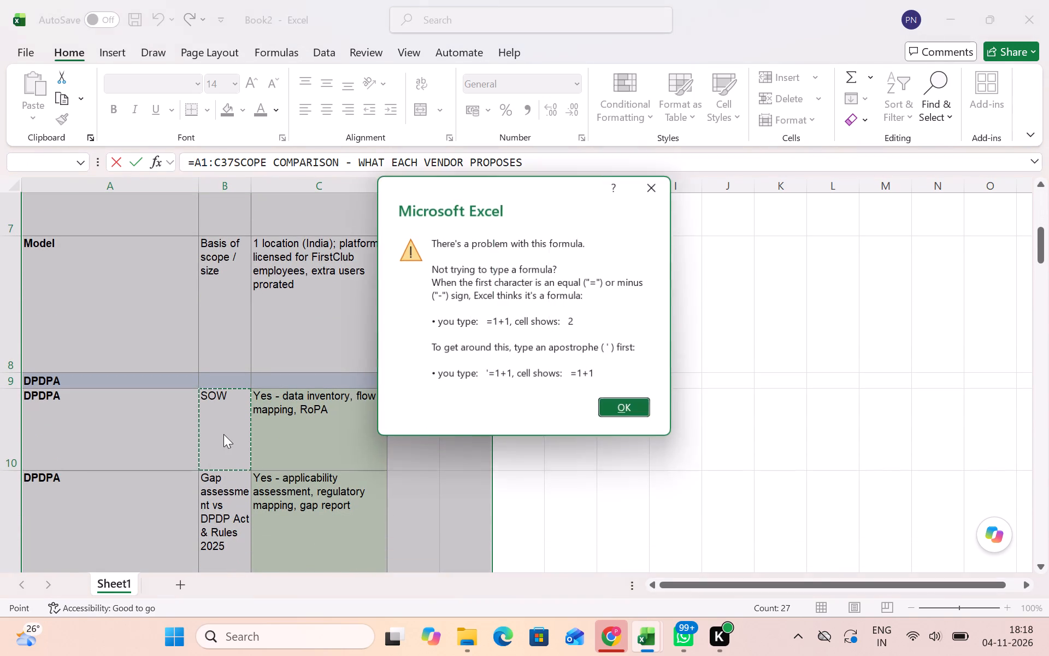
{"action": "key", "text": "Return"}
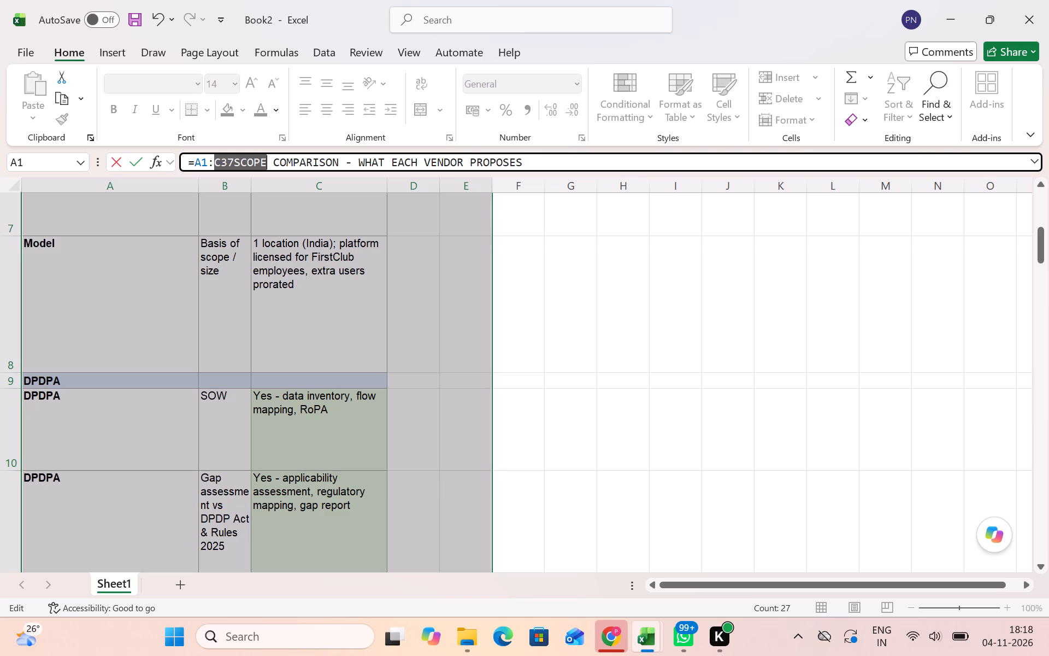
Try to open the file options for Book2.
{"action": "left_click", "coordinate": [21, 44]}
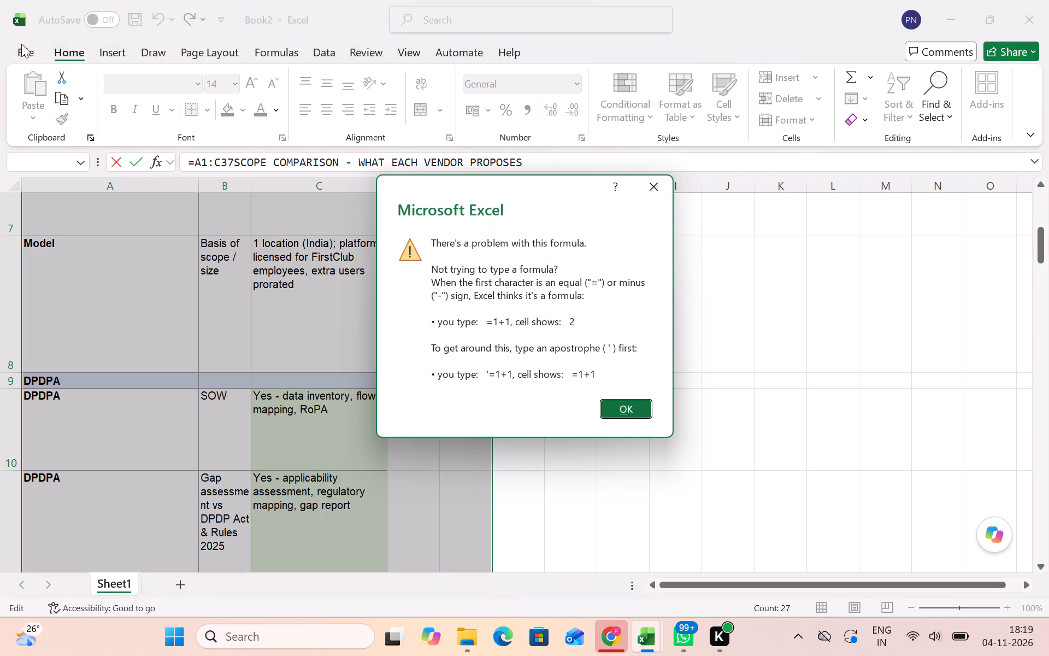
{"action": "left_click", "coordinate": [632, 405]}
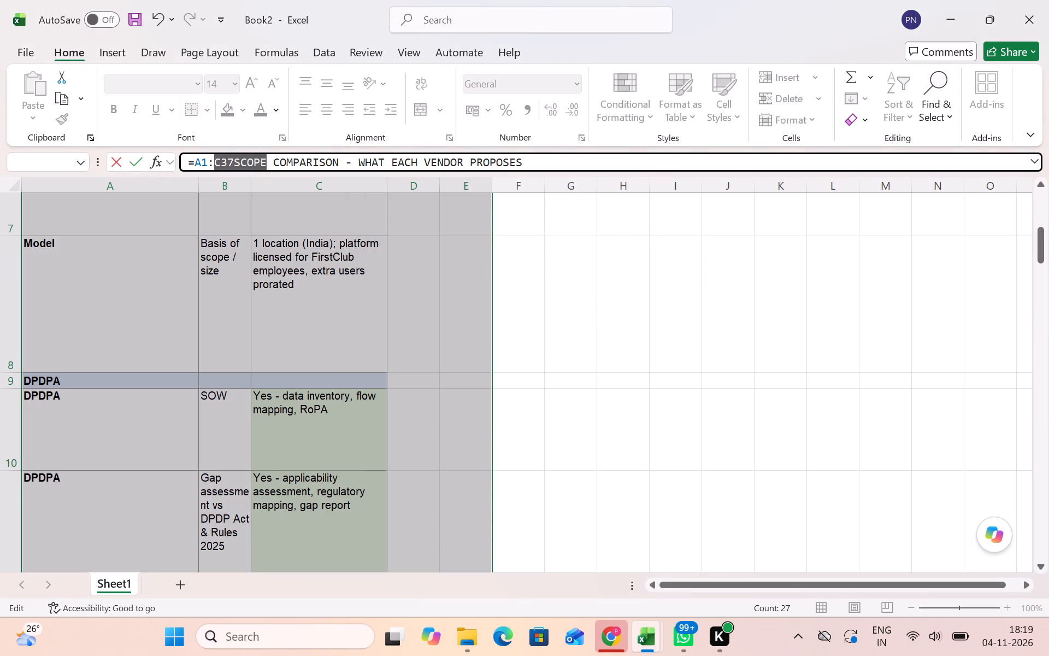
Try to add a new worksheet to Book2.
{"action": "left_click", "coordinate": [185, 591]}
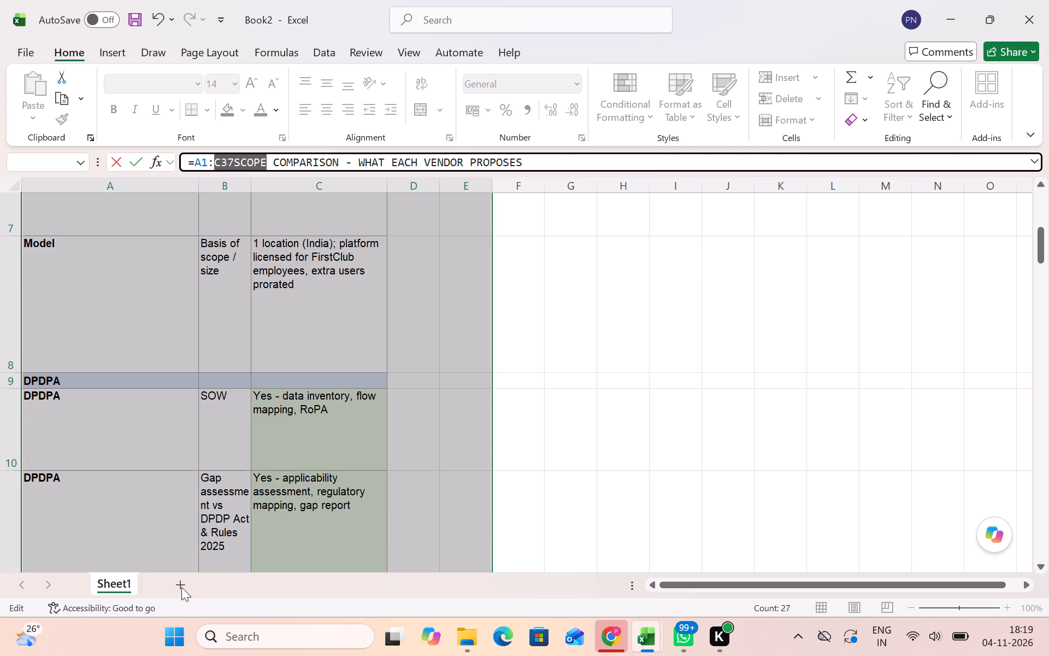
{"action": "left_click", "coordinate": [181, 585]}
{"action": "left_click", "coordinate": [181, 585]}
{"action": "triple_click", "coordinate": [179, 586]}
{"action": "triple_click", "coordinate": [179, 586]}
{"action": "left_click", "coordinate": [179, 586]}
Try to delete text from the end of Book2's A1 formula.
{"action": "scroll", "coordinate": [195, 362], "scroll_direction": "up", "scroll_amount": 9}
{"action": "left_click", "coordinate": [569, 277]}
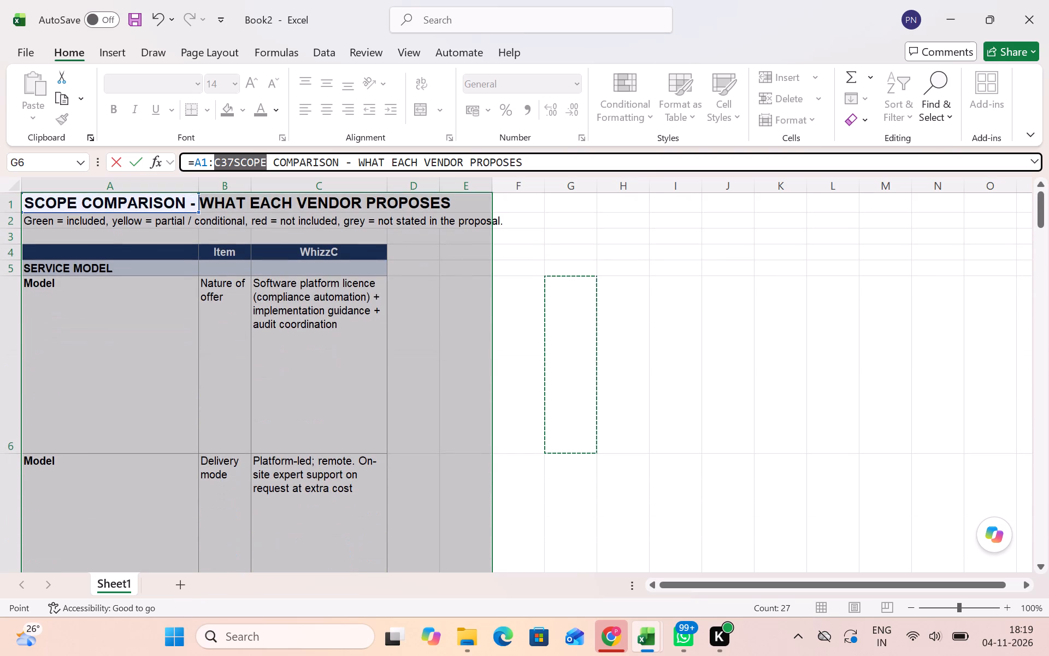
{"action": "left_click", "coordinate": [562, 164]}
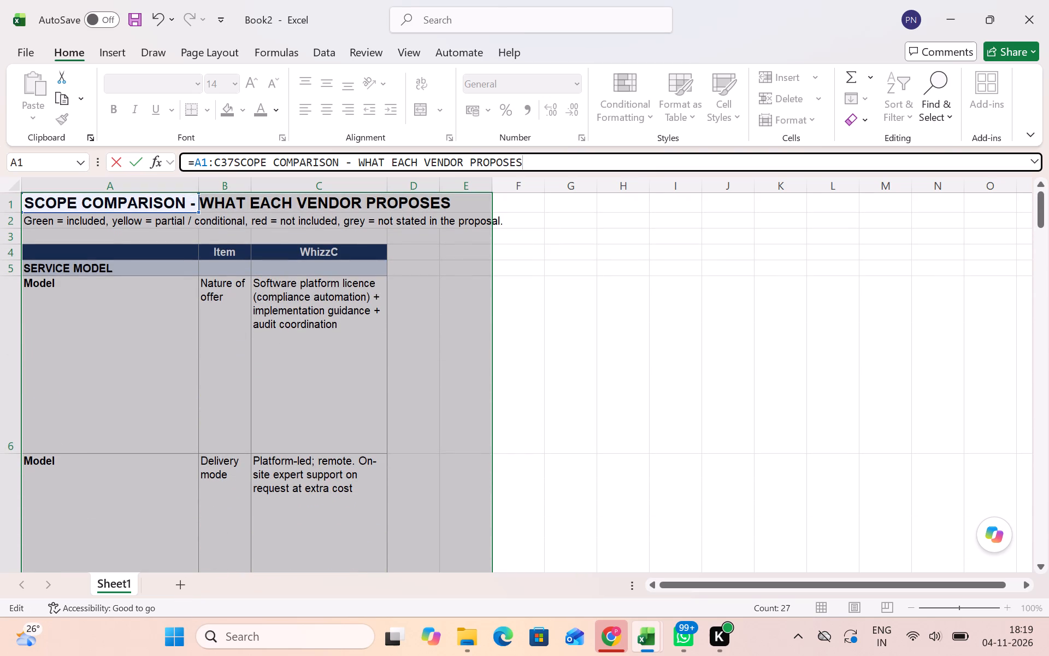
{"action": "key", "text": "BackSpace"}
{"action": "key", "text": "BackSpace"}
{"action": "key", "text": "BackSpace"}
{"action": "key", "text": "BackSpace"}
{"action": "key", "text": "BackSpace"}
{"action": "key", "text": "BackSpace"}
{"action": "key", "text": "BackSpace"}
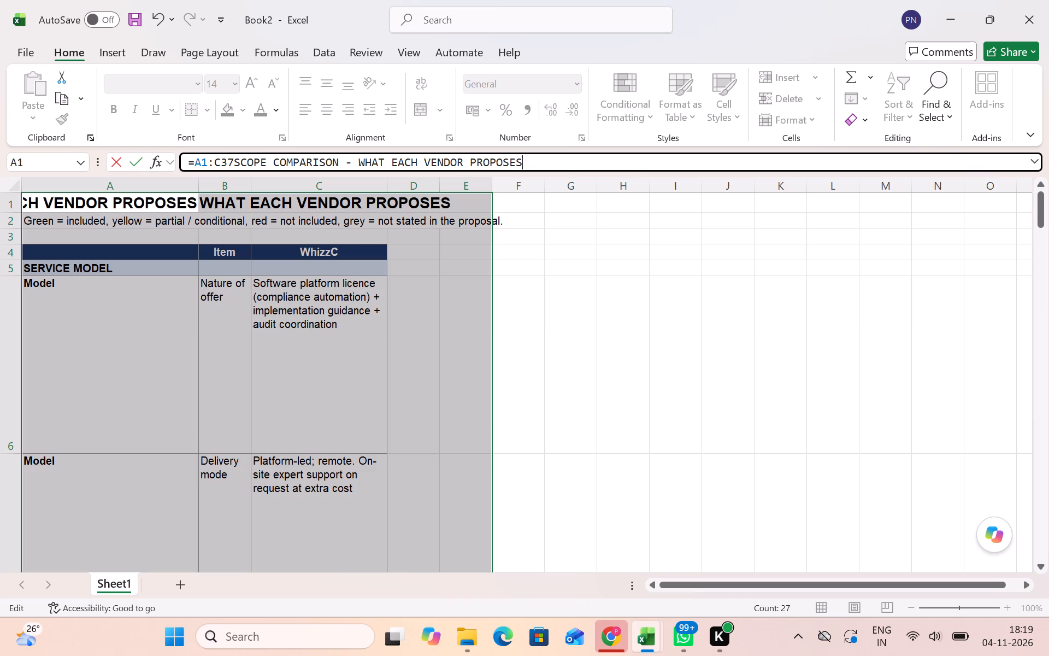
Try to close Book2 again and capture a screenshot of the formula problem dialog.
{"action": "left_click", "coordinate": [1047, 26]}
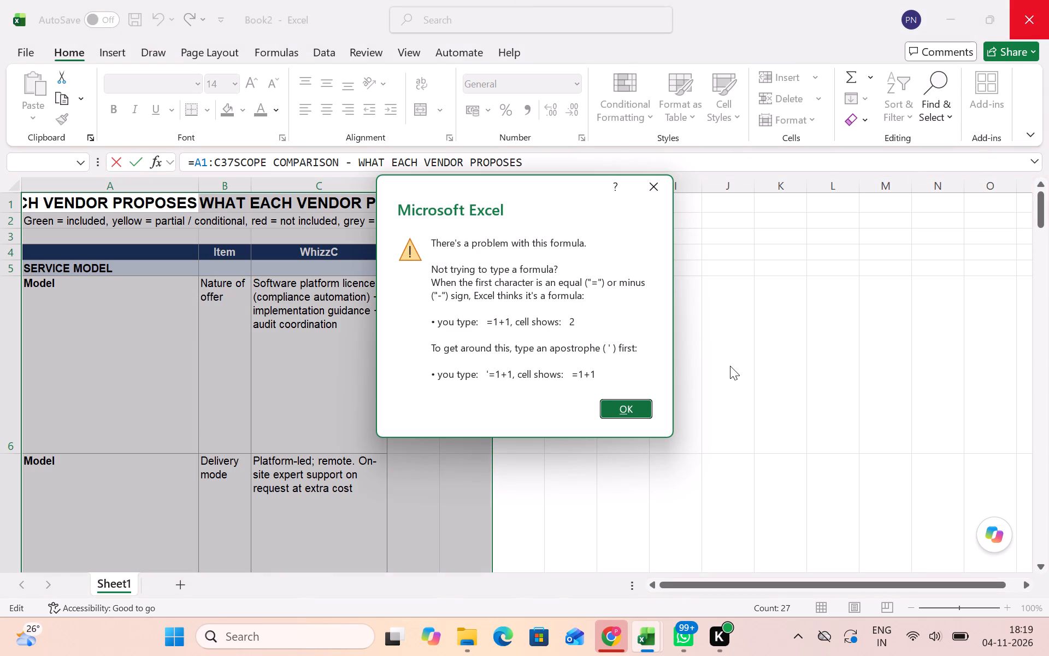
{"action": "key", "text": "Print"}
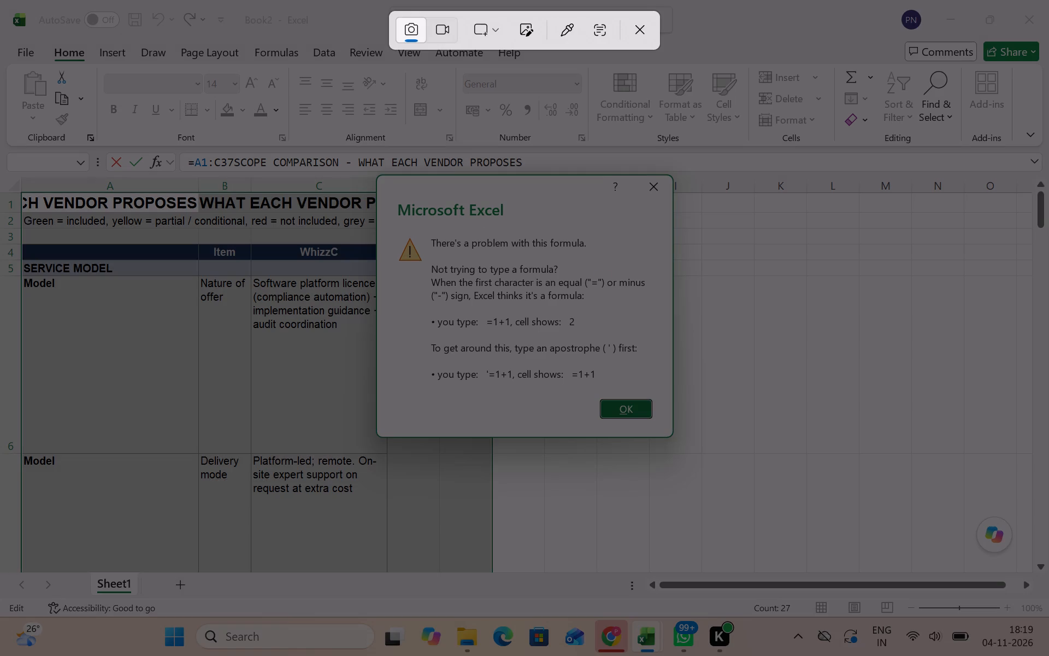
{"action": "left_click_drag", "start_coordinate": [383, 165], "coordinate": [698, 467]}
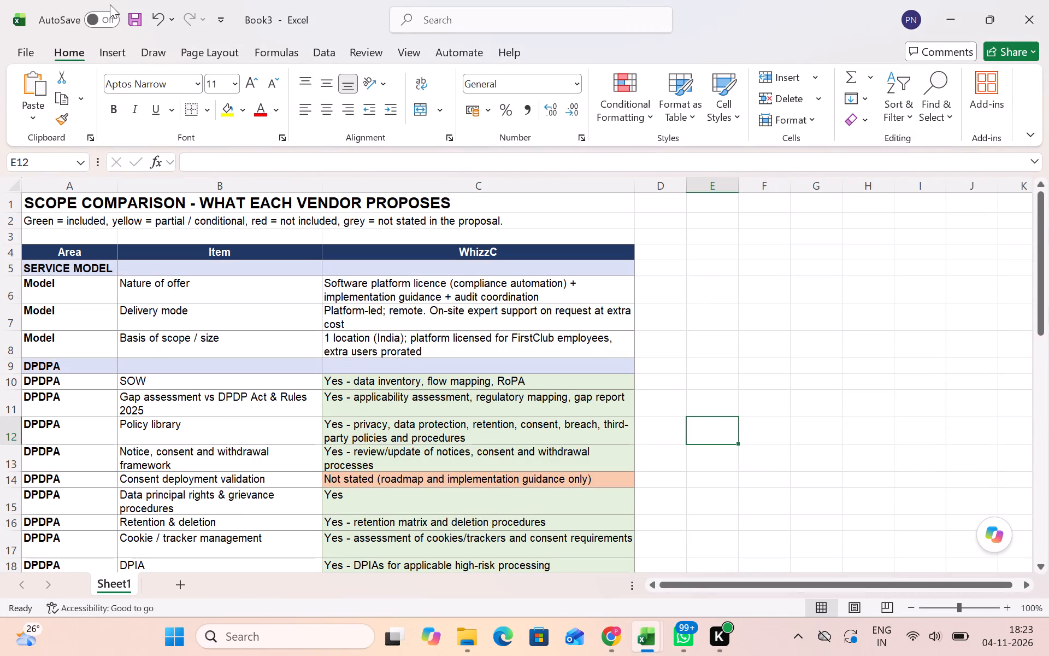
{"action": "left_click", "coordinate": [261, 17]}
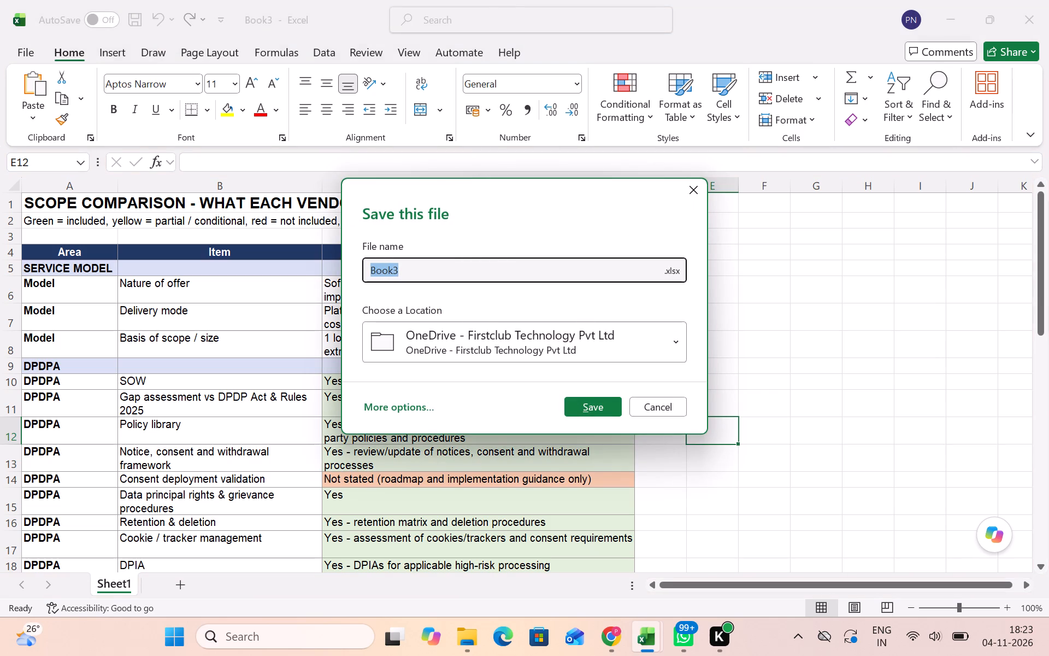
{"action": "triple_click", "coordinate": [469, 274]}
{"action": "key", "text": "BackSpace"}
{"action": "key", "text": "ctrl+v"}
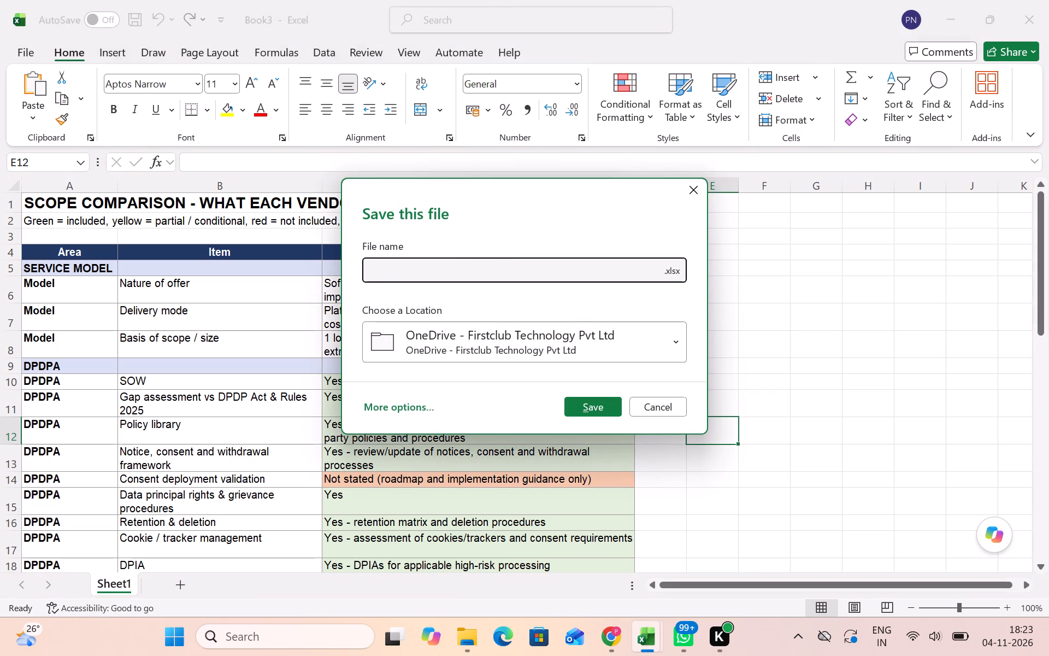
{"action": "left_click", "coordinate": [577, 407]}
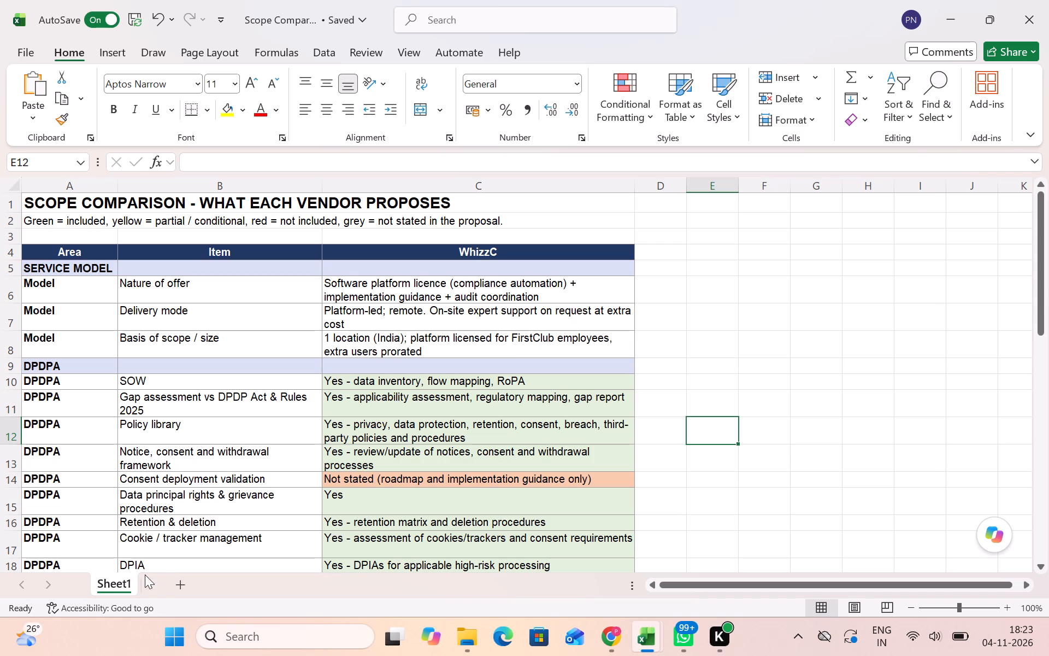
Rename Sheet1 of the new workbook as "Scope Comparison" using the copied text.
{"action": "double_click", "coordinate": [104, 580]}
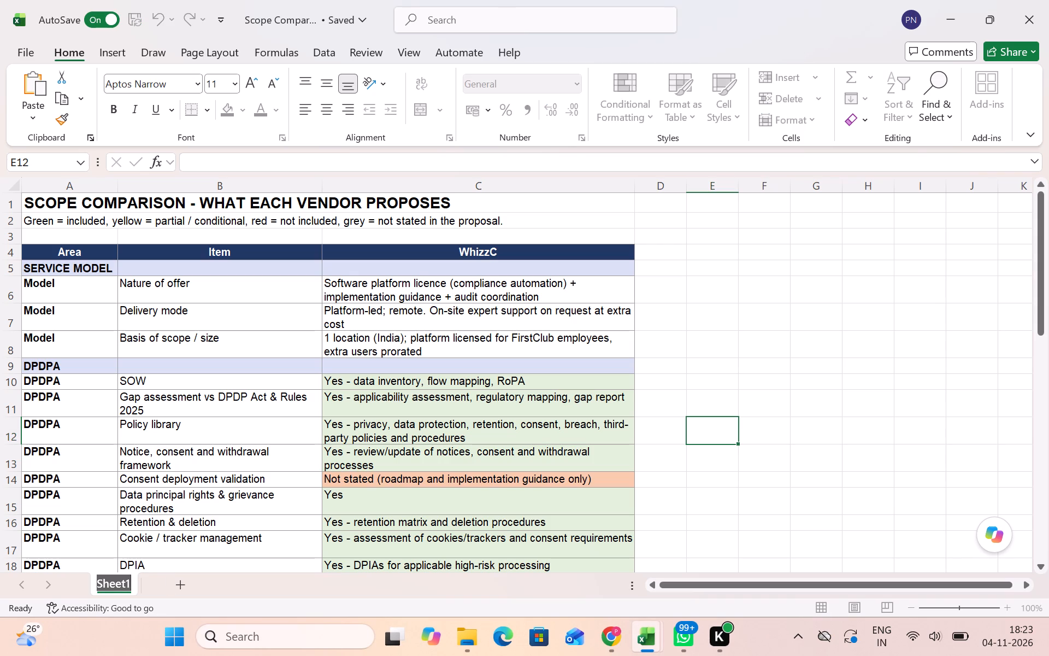
{"action": "key", "text": "ctrl+v"}
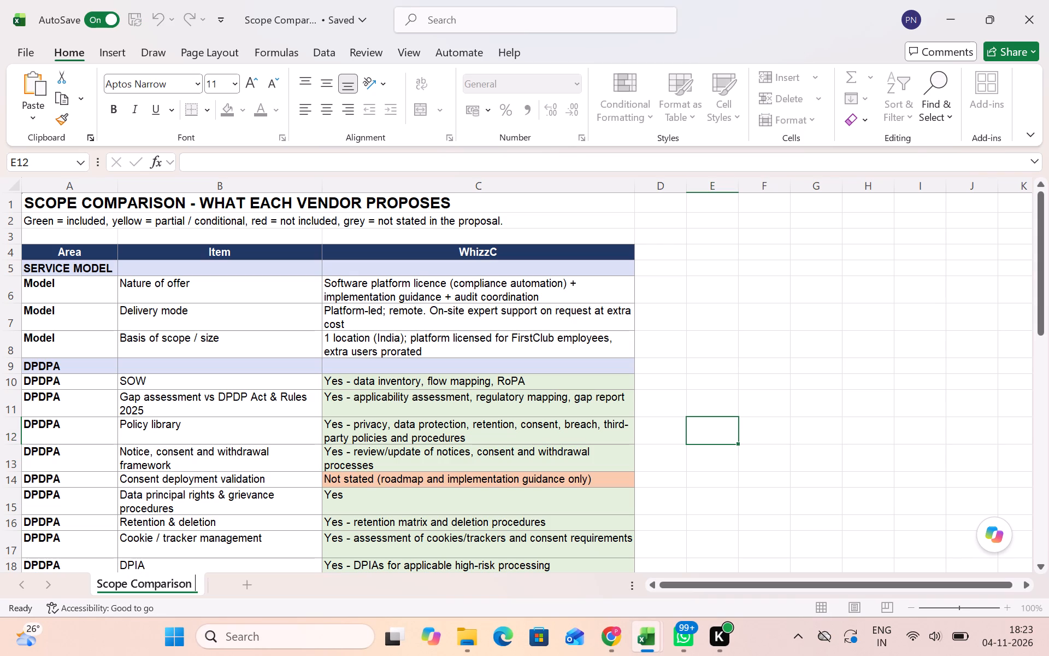
{"action": "left_click", "coordinate": [814, 437]}
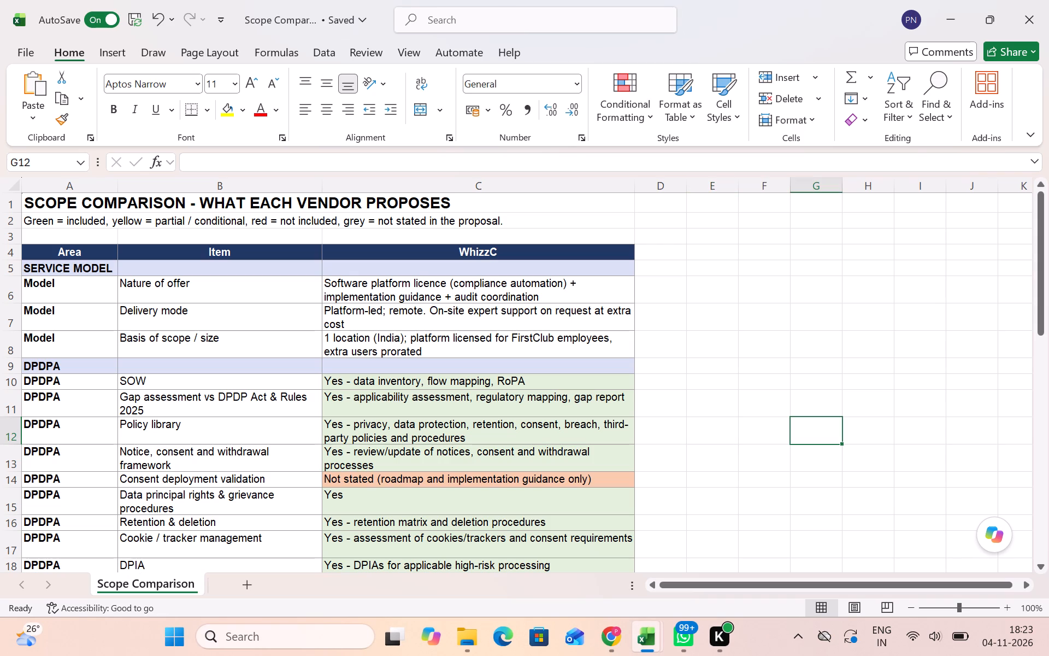
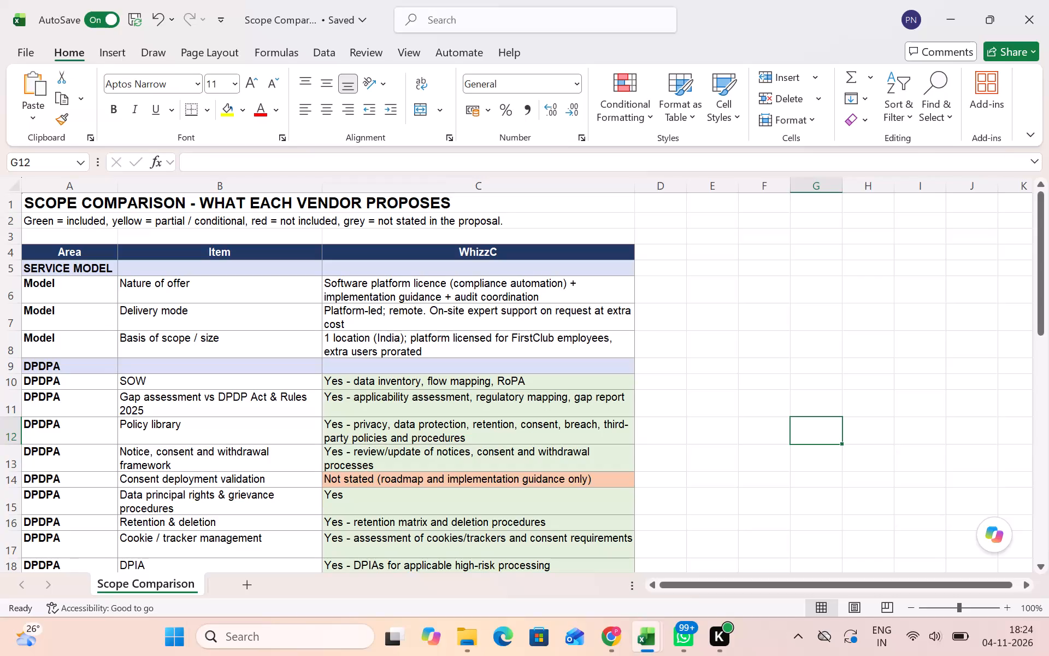
Delete the colour legend text in cell A2 below the sheet title.
{"action": "scroll", "coordinate": [538, 494], "scroll_direction": "up", "scroll_amount": 2}
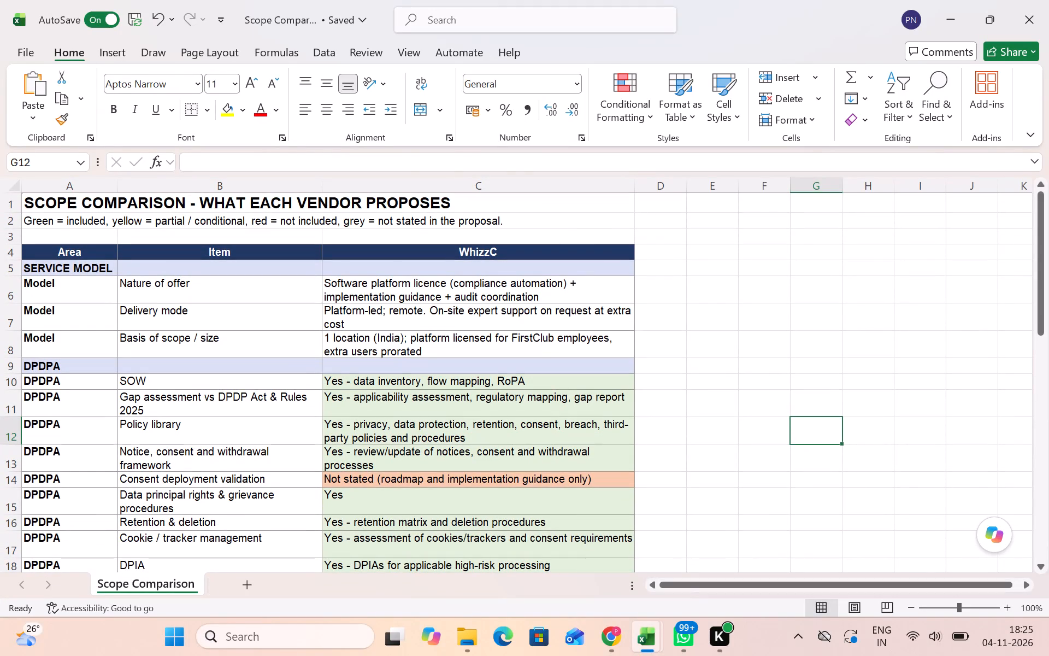
{"action": "left_click_drag", "start_coordinate": [73, 218], "coordinate": [478, 198]}
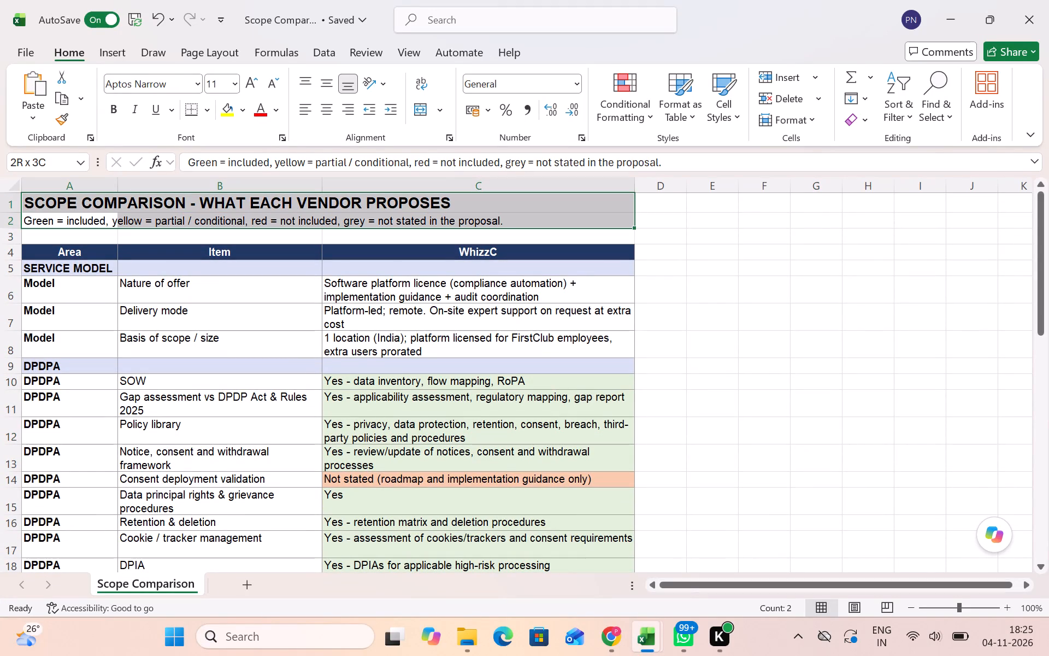
{"action": "left_click_drag", "start_coordinate": [478, 198], "coordinate": [477, 200]}
{"action": "key", "text": "BackSpace"}
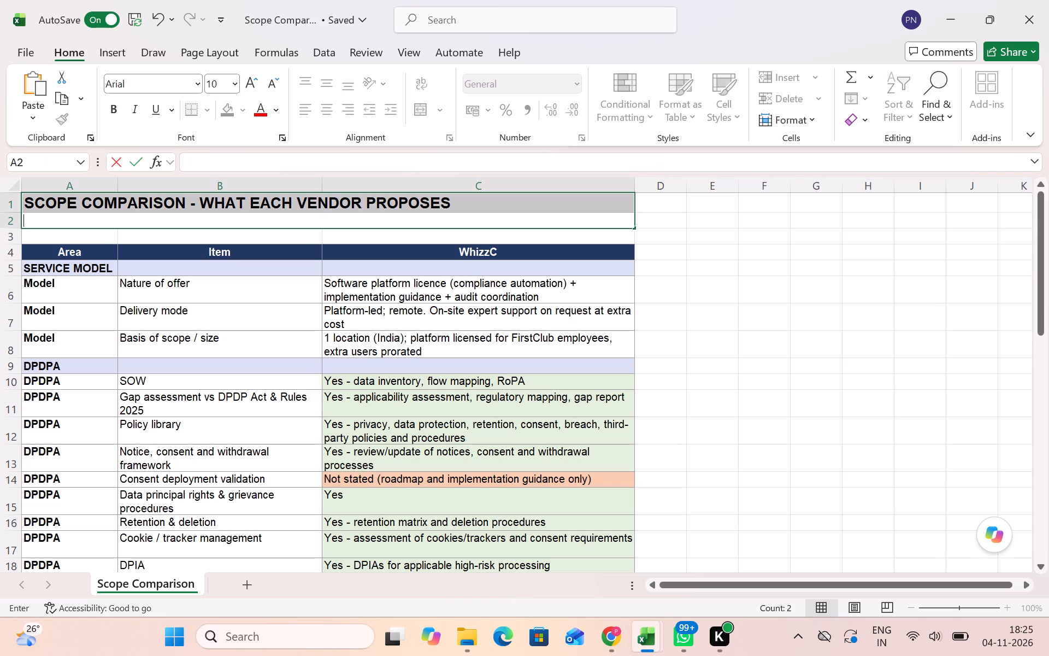
{"action": "left_click", "coordinate": [499, 207]}
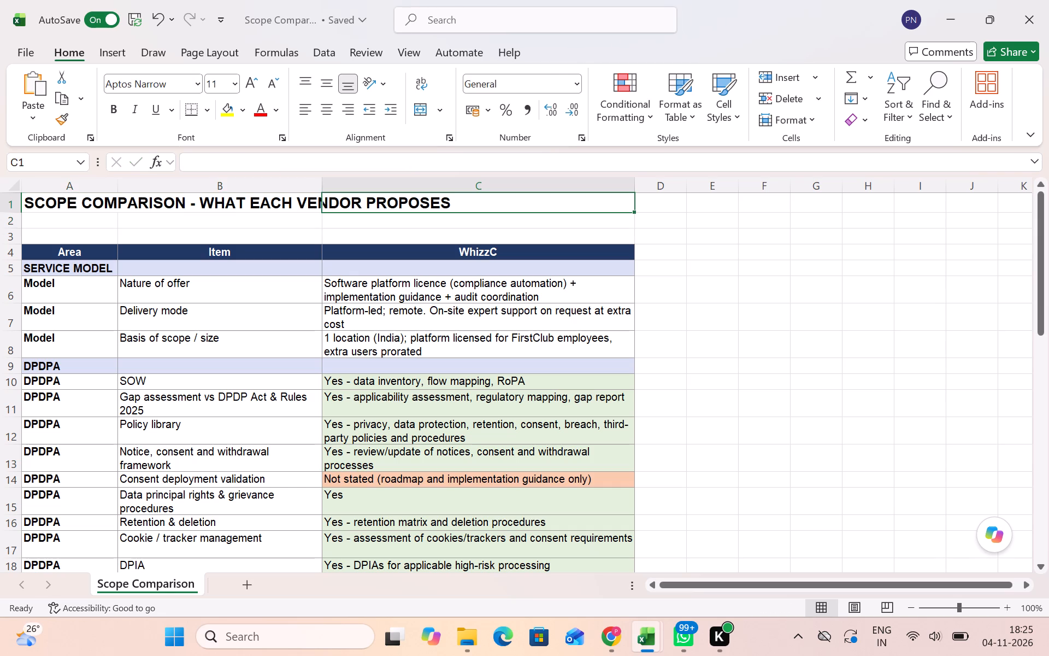
Replace the sheet title in cell A1 with "SOW".
{"action": "key", "text": "Left"}
{"action": "key", "text": "Left"}
{"action": "key", "text": "BackSpace"}
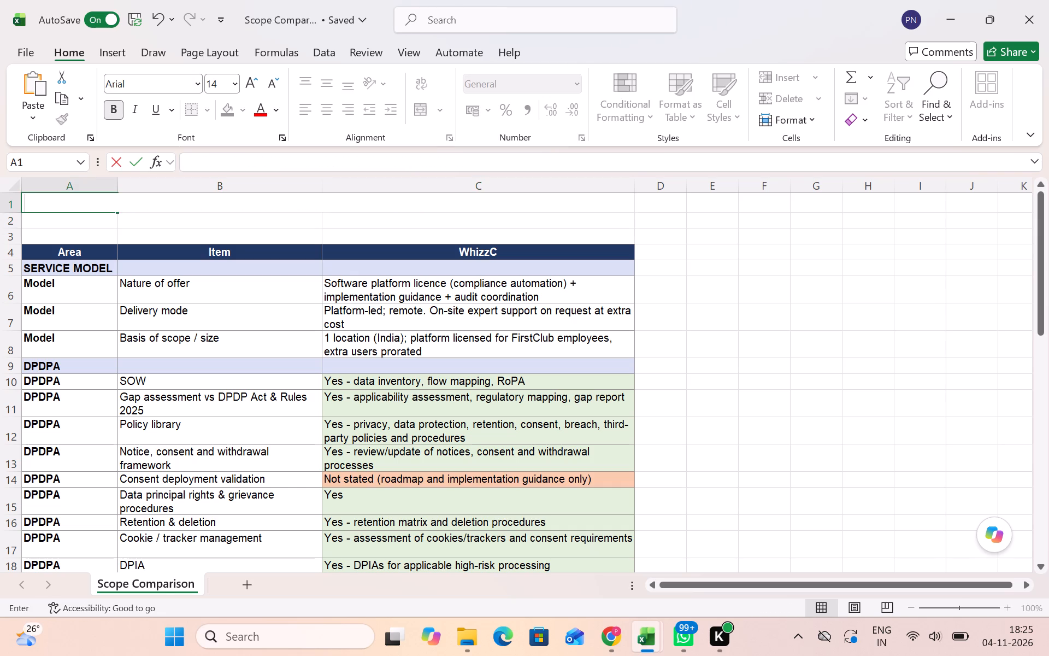
{"action": "key", "text": "shift+s"}
{"action": "type", "text": "OW"}
{"action": "key", "text": "Return"}
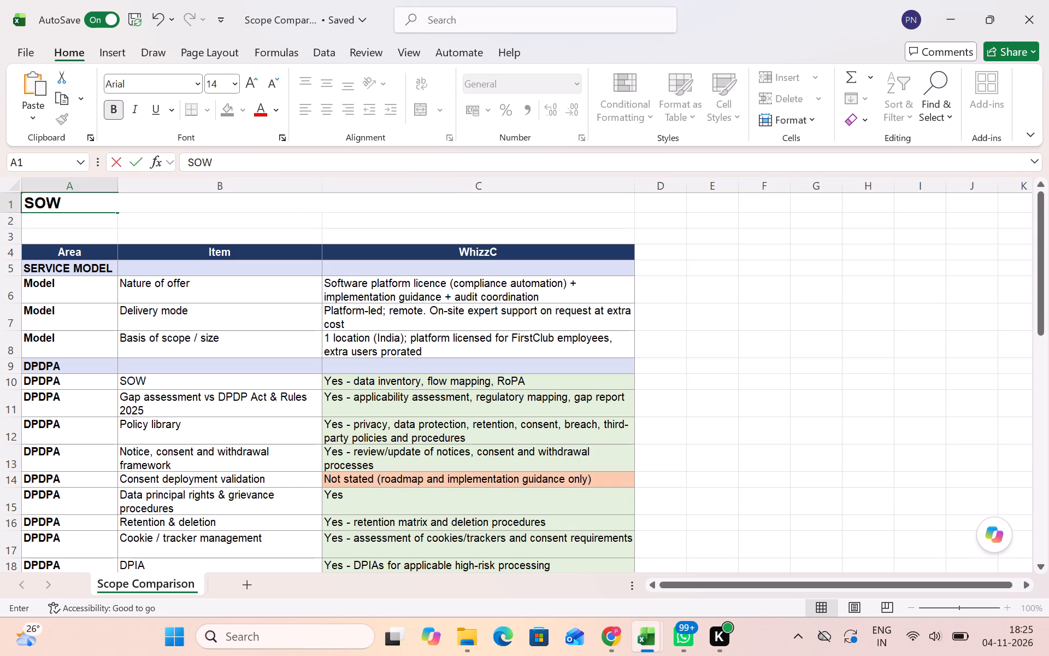
Look through the WhizzC scope table from the service model rows down to the SOC 2 section and back.
{"action": "scroll", "coordinate": [555, 334], "scroll_direction": "down", "scroll_amount": 2}
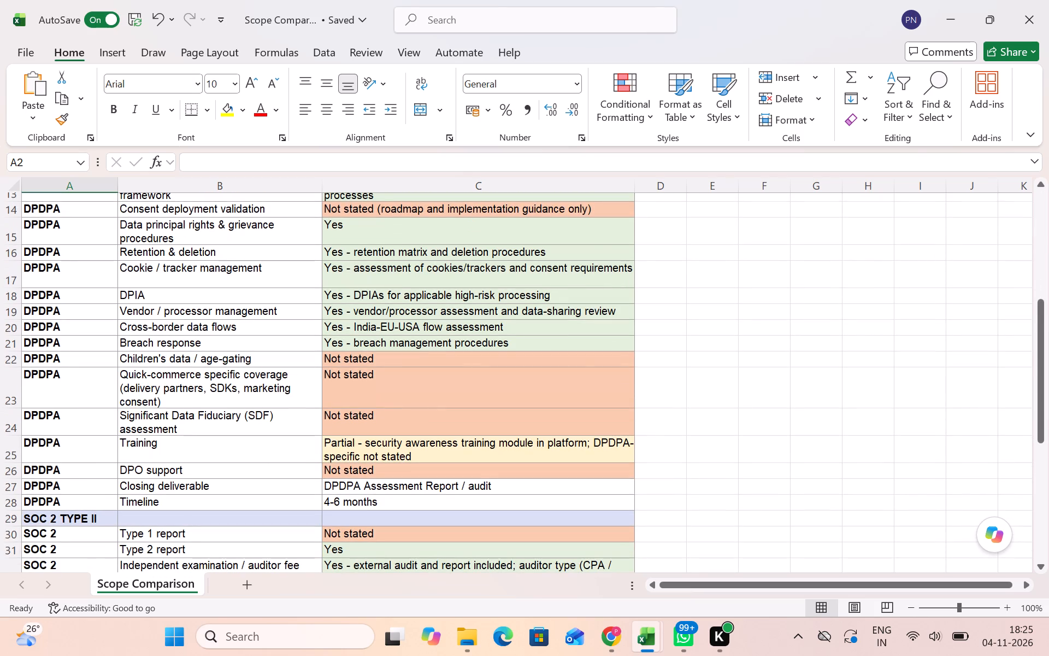
{"action": "scroll", "coordinate": [555, 334], "scroll_direction": "down", "scroll_amount": 2}
{"action": "scroll", "coordinate": [555, 334], "scroll_direction": "up", "scroll_amount": 5}
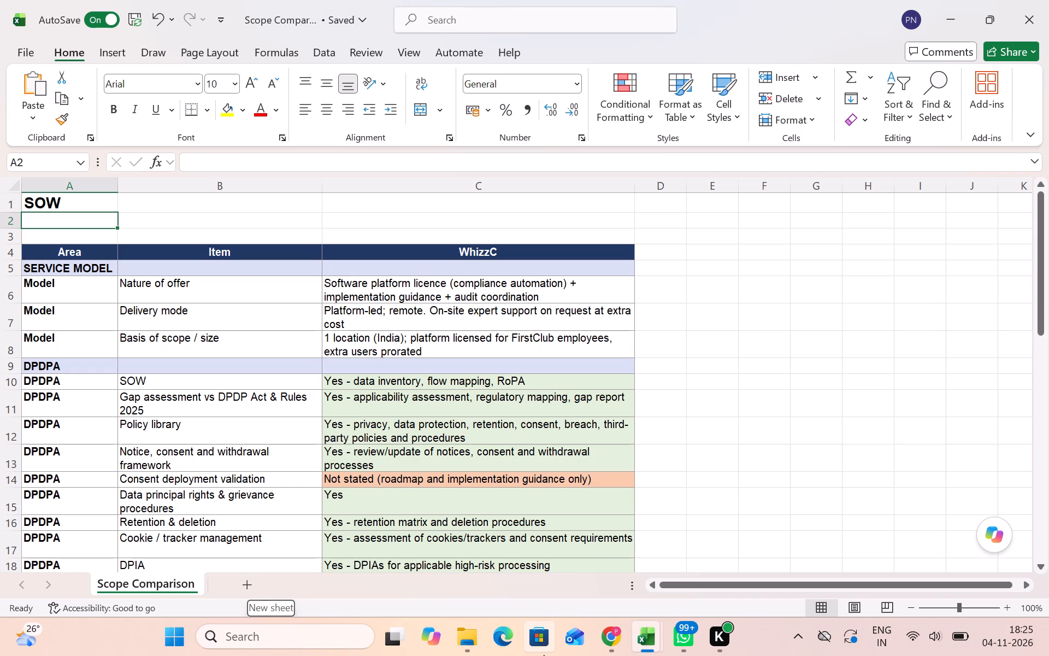
{"action": "scroll", "coordinate": [207, 379], "scroll_direction": "up", "scroll_amount": 1}
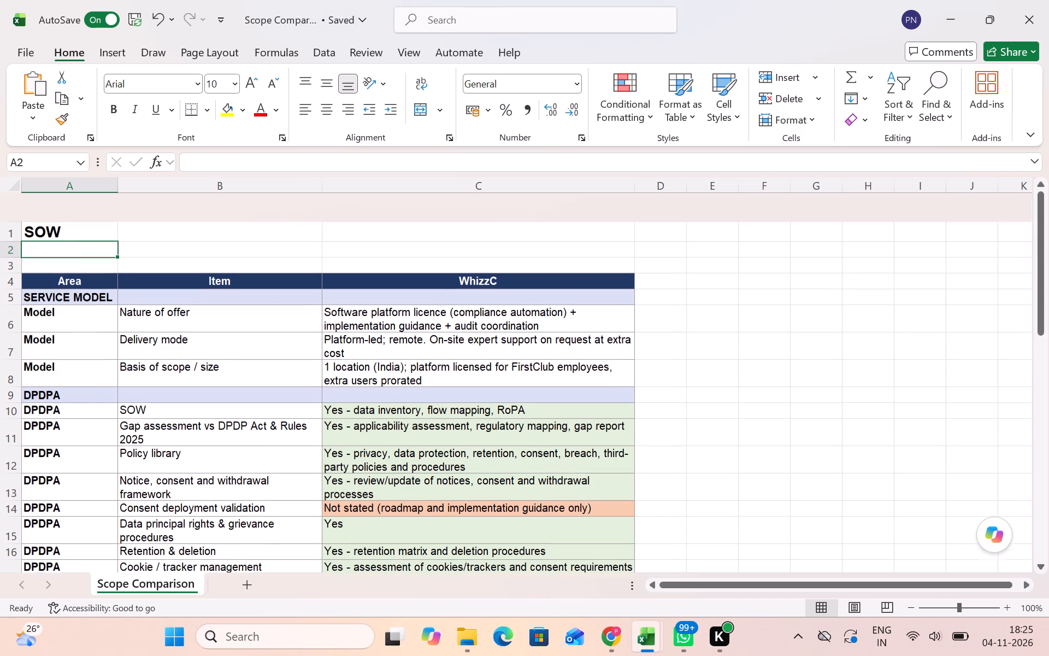
{"action": "scroll", "coordinate": [207, 379], "scroll_direction": "up", "scroll_amount": 1}
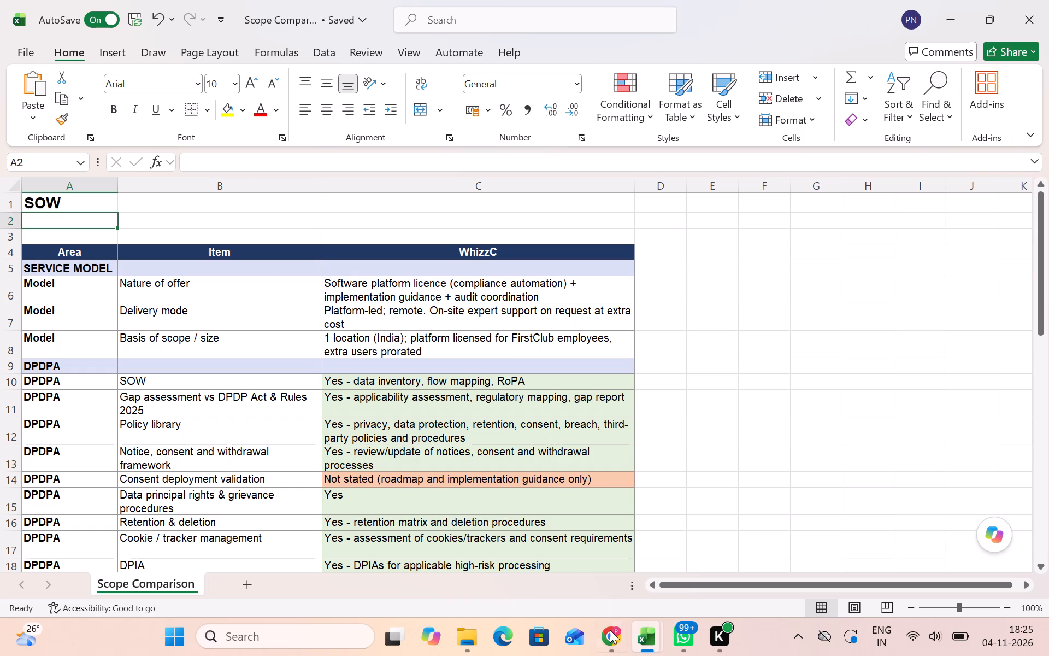
Switch to the first Gmail inbox in Chrome and look back through the open Ampcus Cyber thread on DPDPA and SOC 2 Type 2.
{"action": "left_click", "coordinate": [613, 642]}
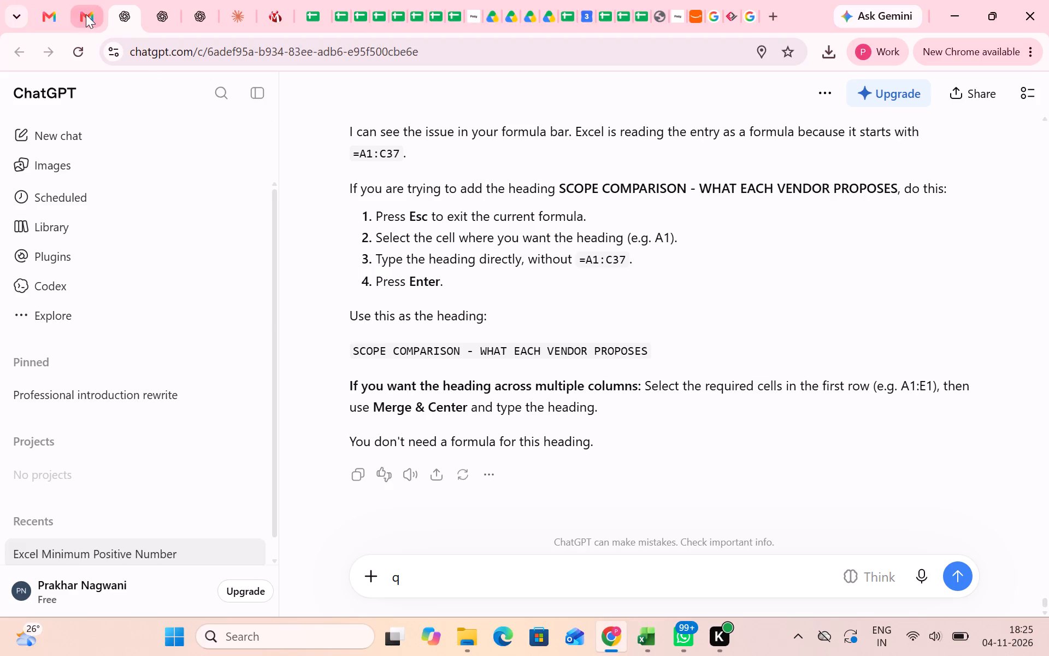
{"action": "left_click", "coordinate": [86, 14]}
{"action": "left_click", "coordinate": [58, 16]}
{"action": "scroll", "coordinate": [525, 232], "scroll_direction": "up", "scroll_amount": 2}
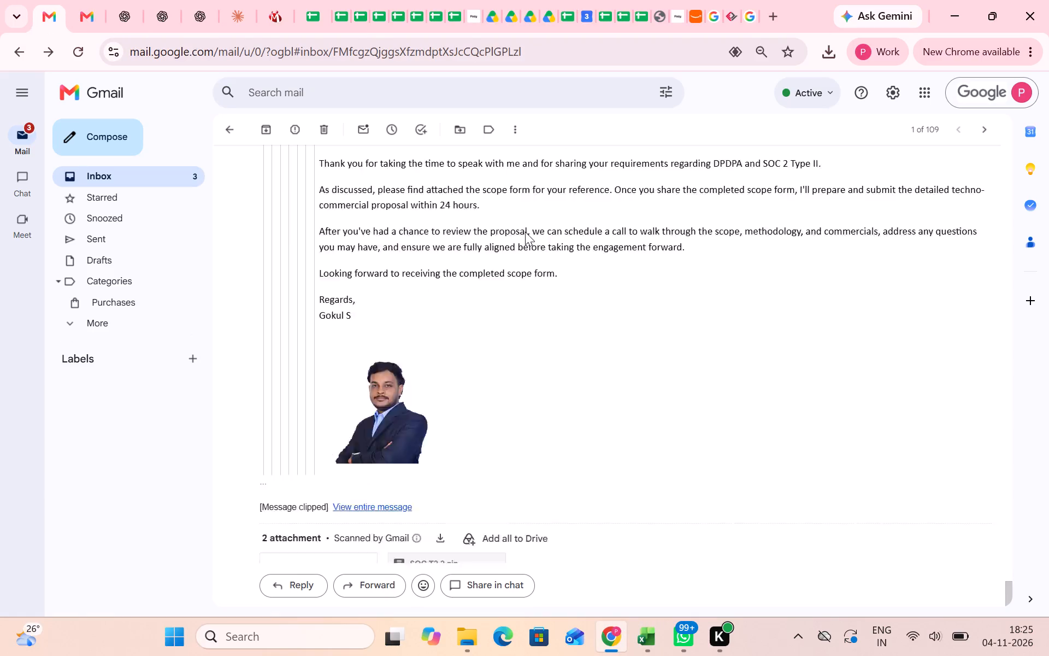
{"action": "scroll", "coordinate": [525, 232], "scroll_direction": "up", "scroll_amount": 13}
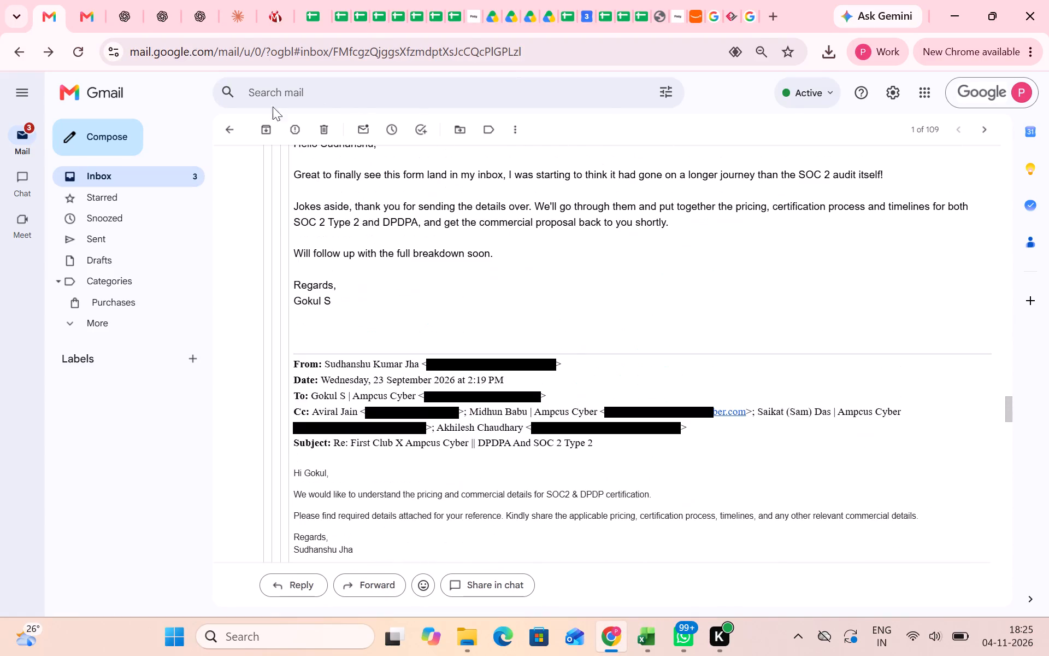
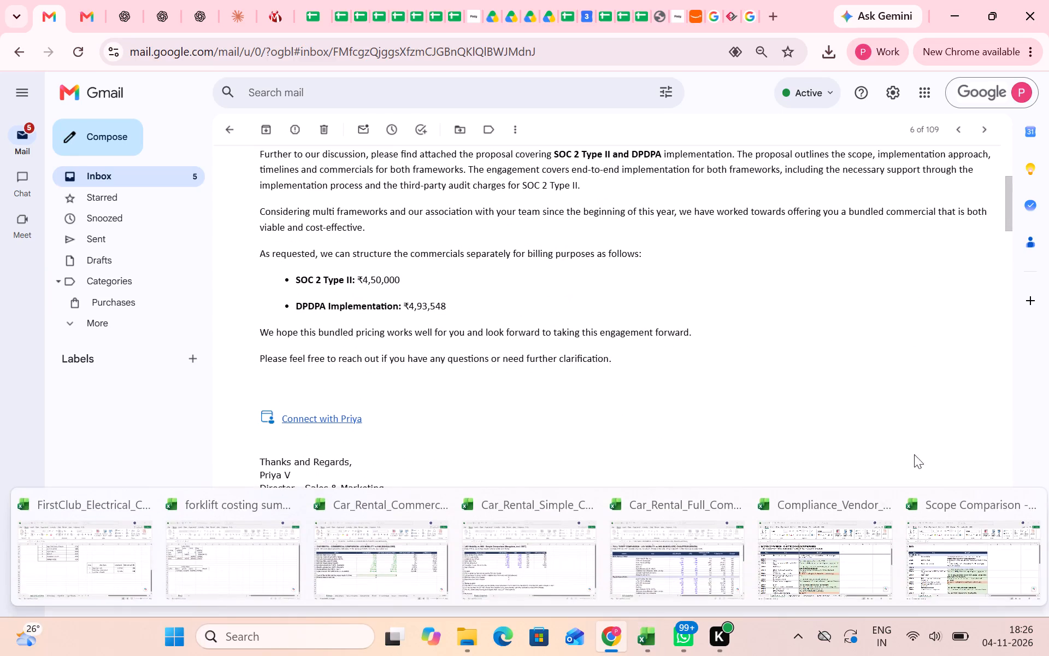
Switch to the Scope Comparison workbook in Excel and look through the WhizzC scope table, especially the DPDPA rows around consent deployment validation.
{"action": "left_click", "coordinate": [952, 542]}
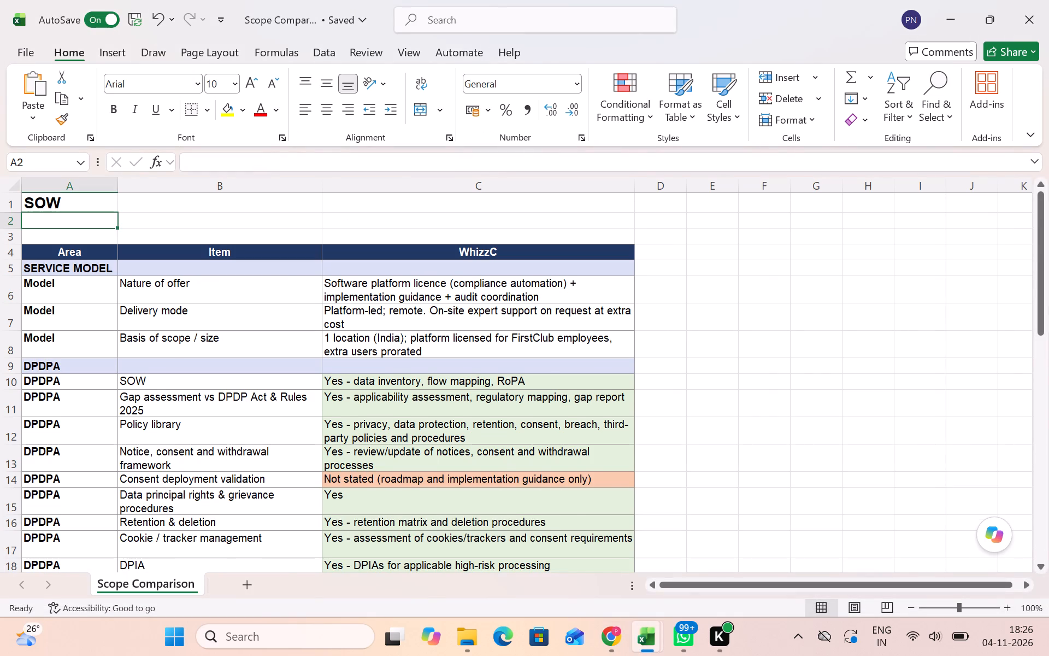
{"action": "scroll", "coordinate": [450, 457], "scroll_direction": "down", "scroll_amount": 3}
{"action": "scroll", "coordinate": [450, 457], "scroll_direction": "up", "scroll_amount": 1}
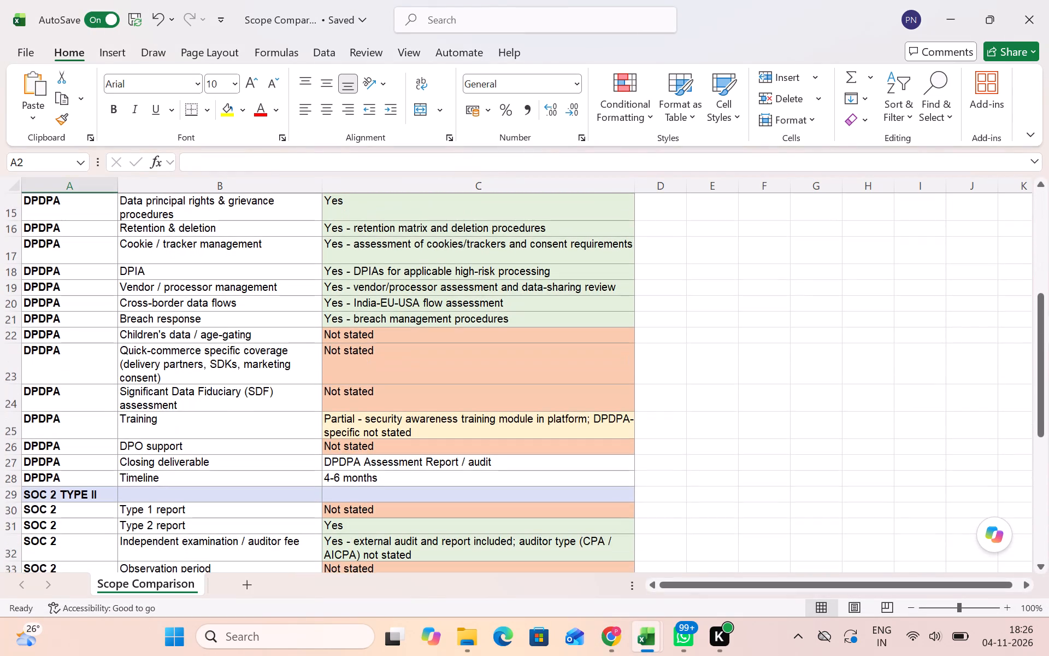
{"action": "scroll", "coordinate": [450, 457], "scroll_direction": "up", "scroll_amount": 1}
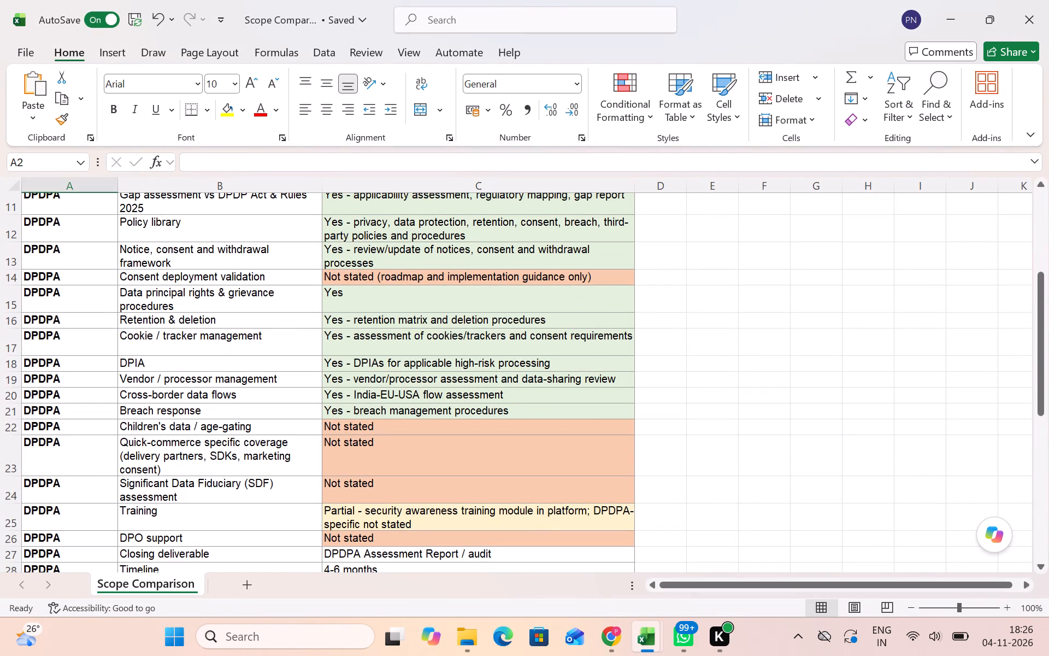
{"action": "left_click", "coordinate": [350, 274]}
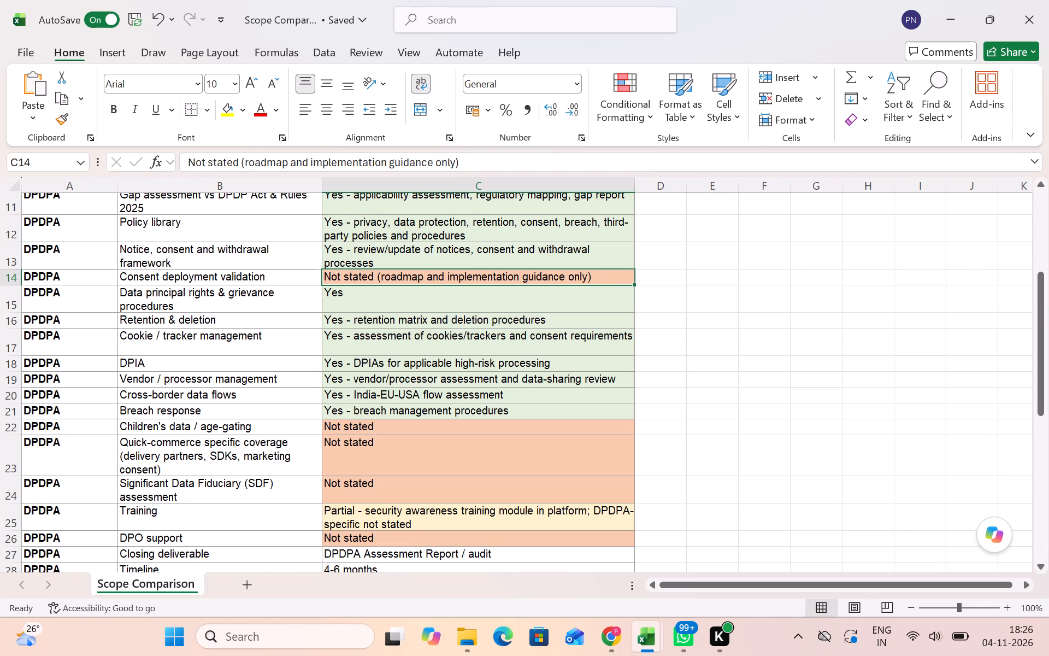
{"action": "scroll", "coordinate": [210, 330], "scroll_direction": "up", "scroll_amount": 1}
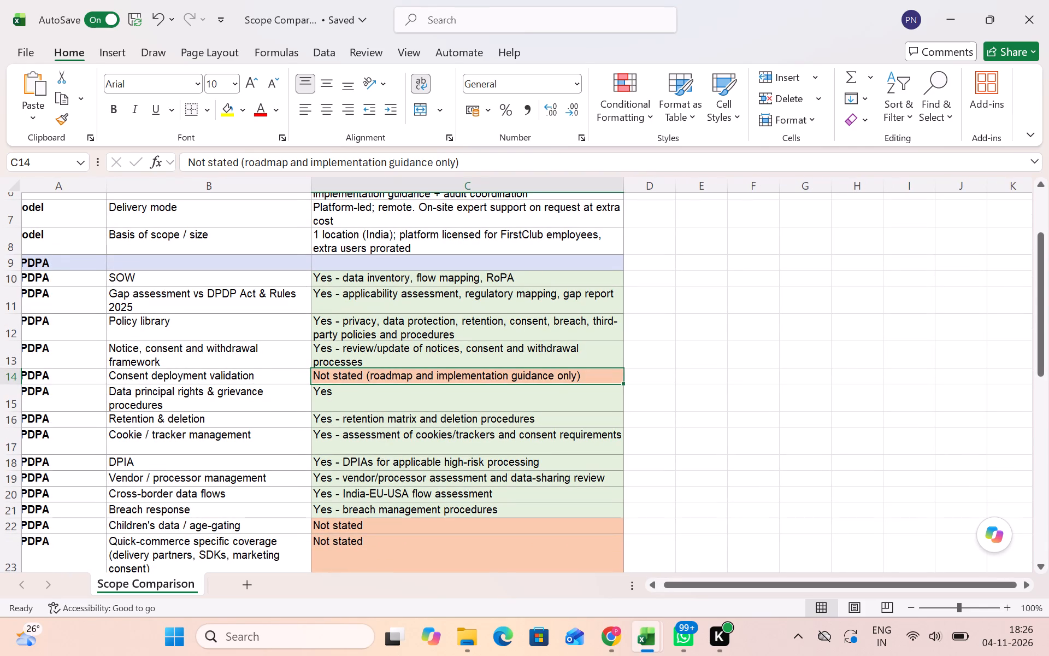
{"action": "scroll", "coordinate": [255, 386], "scroll_direction": "right", "scroll_amount": 1}
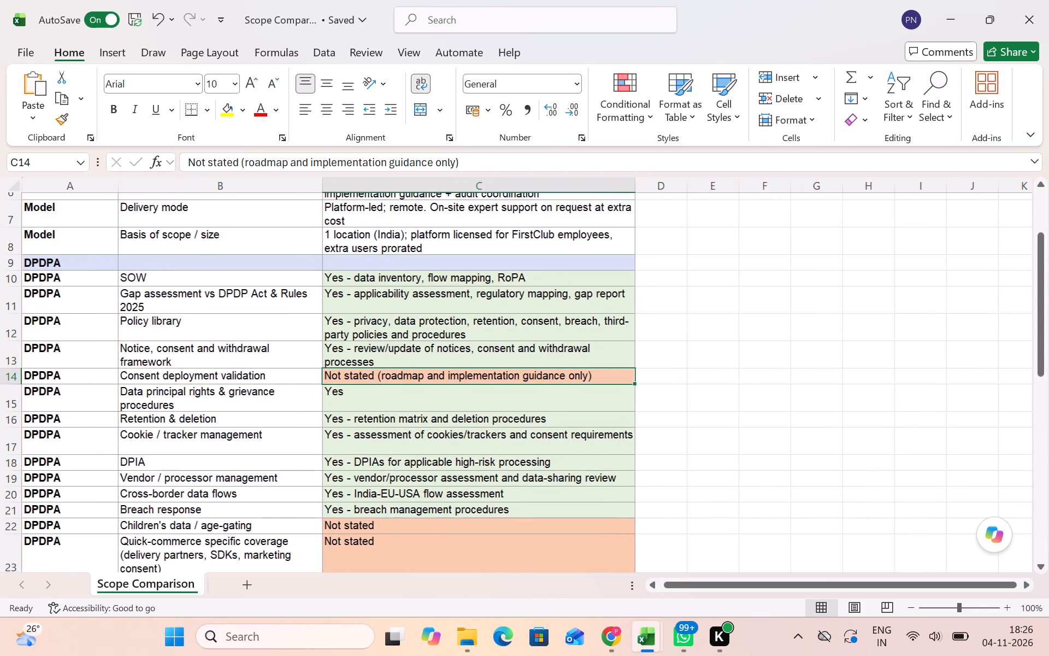
{"action": "left_click", "coordinate": [370, 376]}
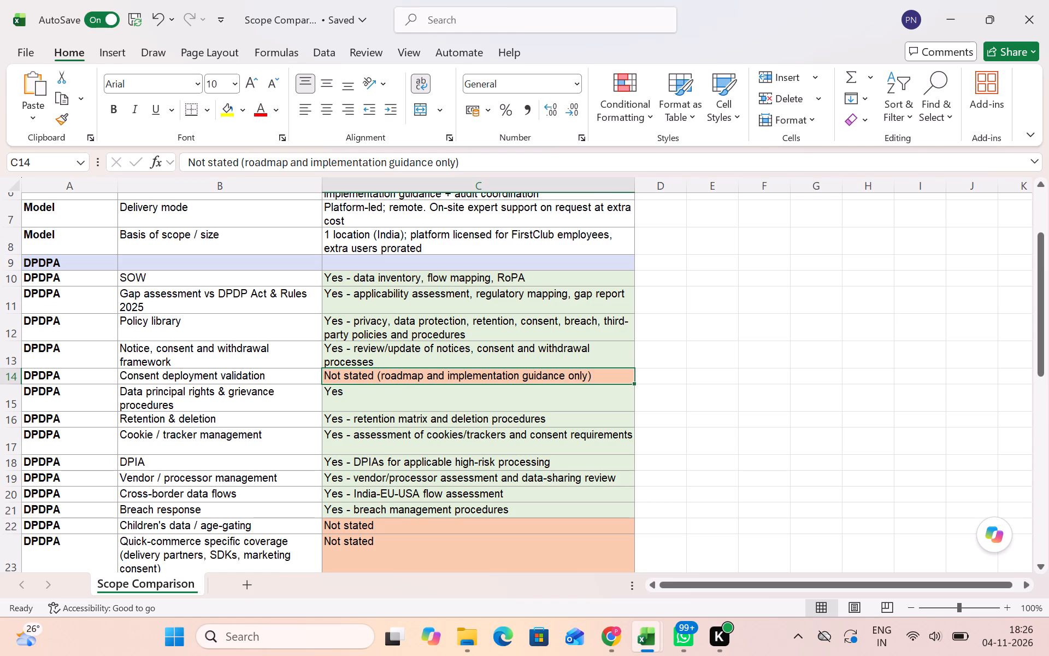
{"action": "scroll", "coordinate": [434, 384], "scroll_direction": "right", "scroll_amount": 1}
{"action": "scroll", "coordinate": [576, 389], "scroll_direction": "right", "scroll_amount": 1}
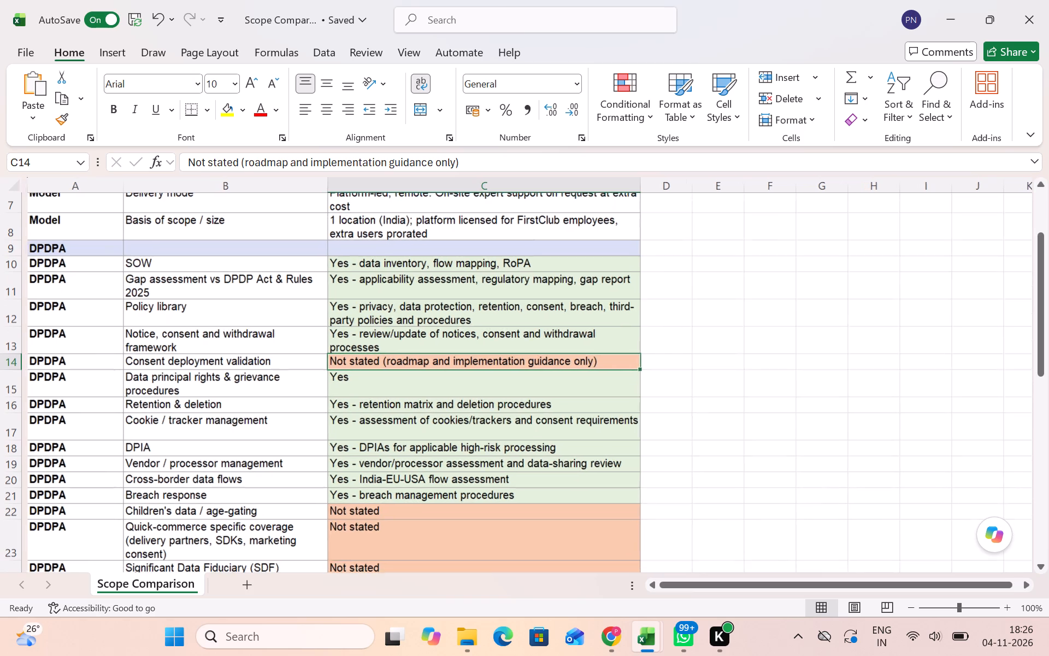
{"action": "scroll", "coordinate": [576, 389], "scroll_direction": "right", "scroll_amount": 1}
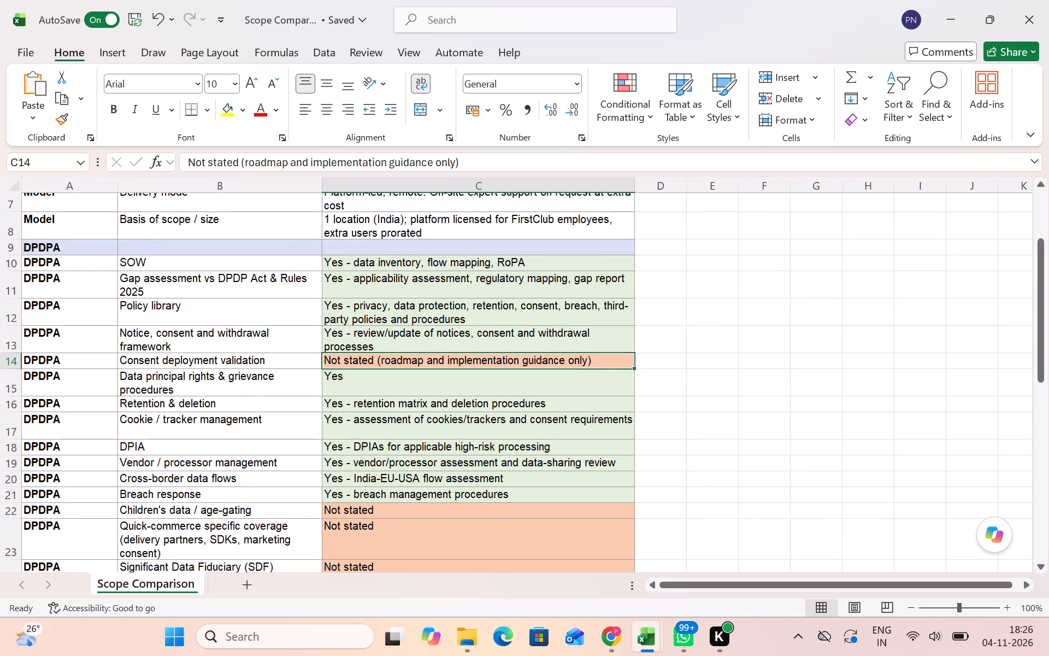
{"action": "left_click", "coordinate": [576, 389]}
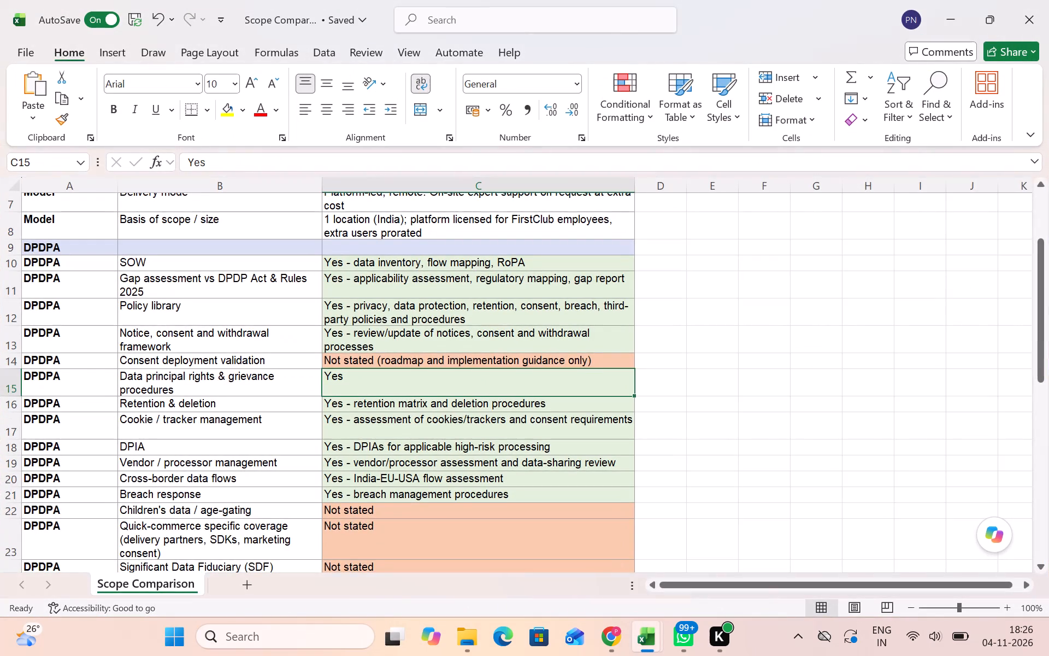
Look through the WhizzC scope table from the remaining DPDPA rows through SOC 2 Type II to the Tooling & Security Testing rows.
{"action": "scroll", "coordinate": [351, 492], "scroll_direction": "down", "scroll_amount": 1}
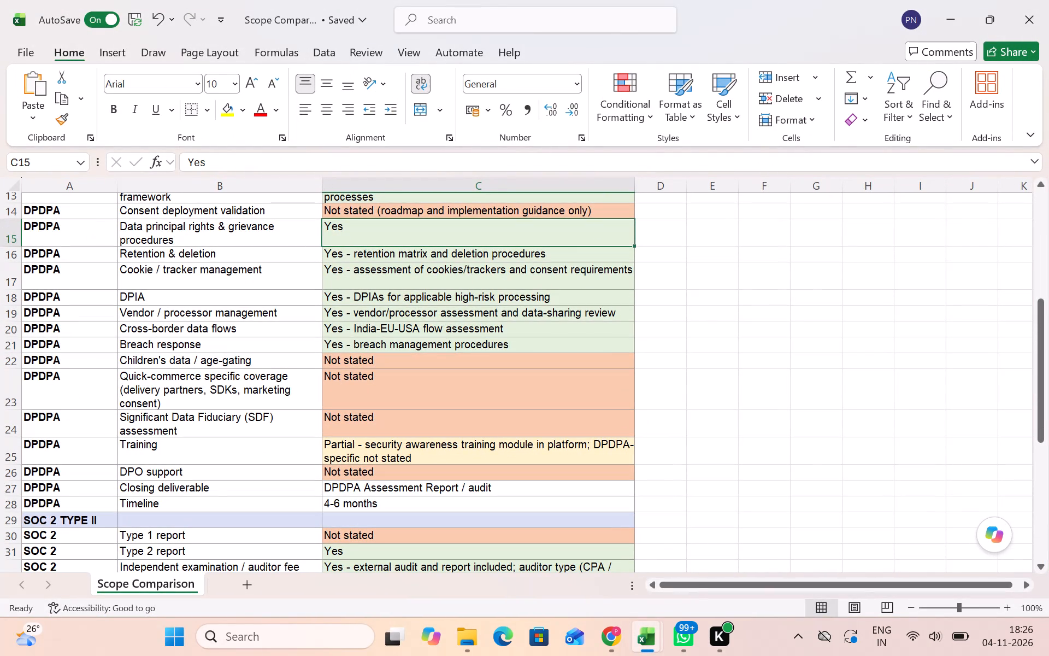
{"action": "left_click", "coordinate": [376, 367]}
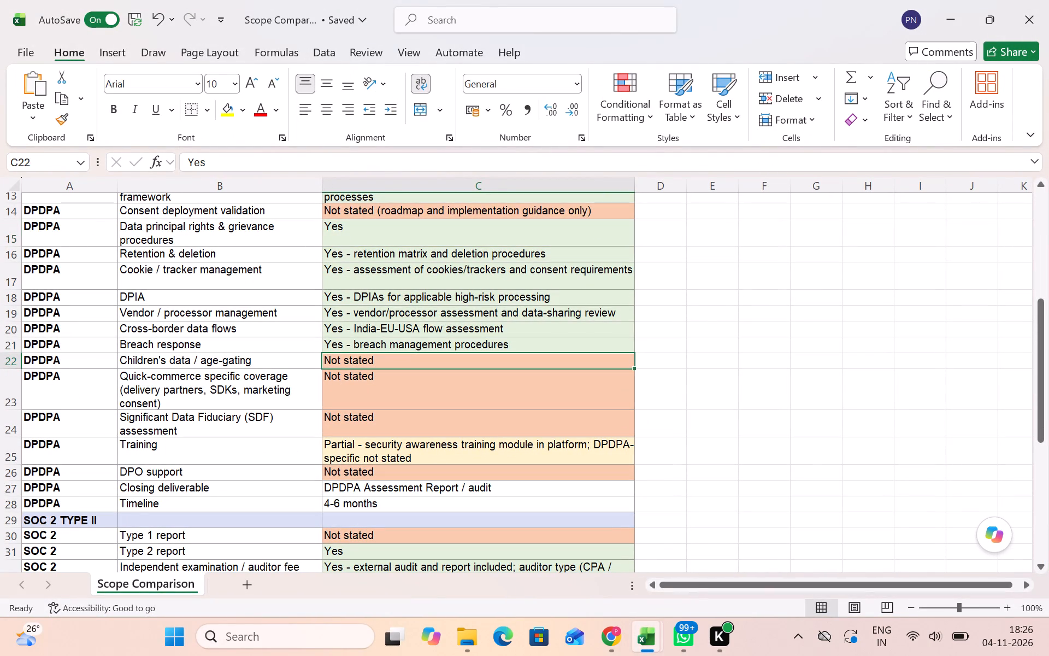
{"action": "key", "text": "Down"}
{"action": "key", "text": "Down"}
{"action": "key", "text": "Down"}
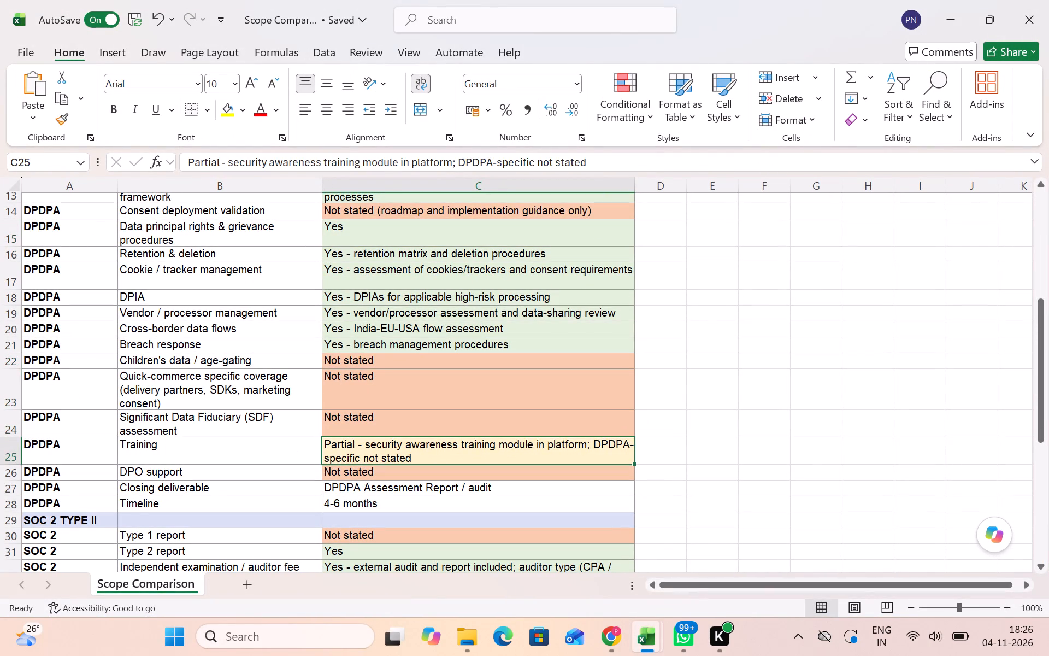
{"action": "key", "text": "Down"}
{"action": "key", "text": "Down"}
{"action": "key", "text": "Down"}
{"action": "key", "text": "Down"}
{"action": "key", "text": "Down"}
{"action": "key", "text": "Down"}
{"action": "key", "text": "Down"}
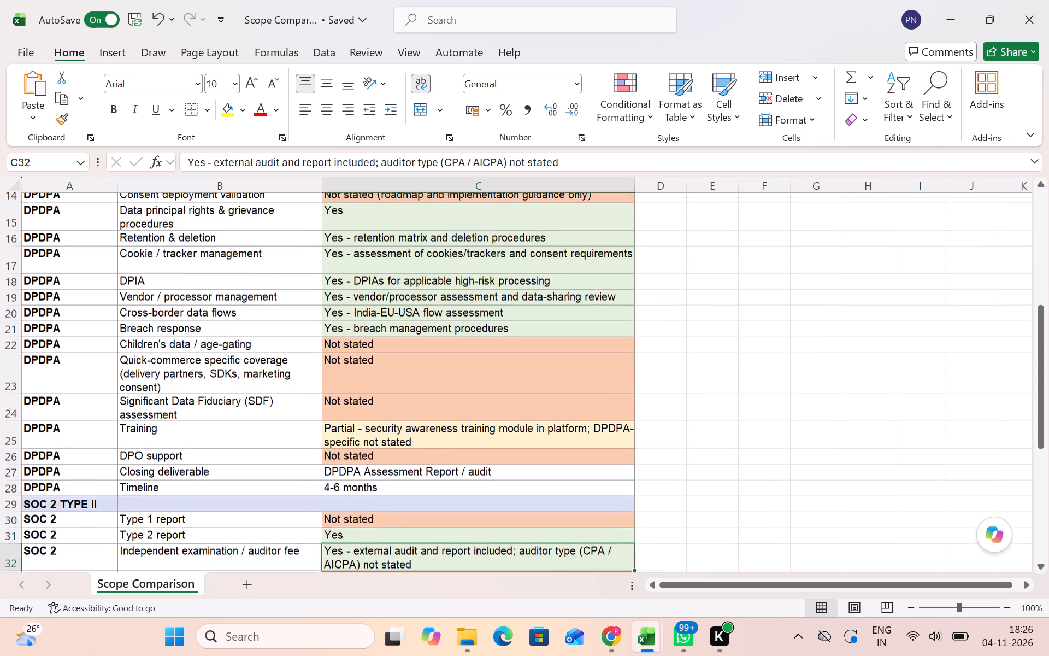
{"action": "key", "text": "Down"}
{"action": "key", "text": "Down"}
{"action": "key", "text": "Down"}
{"action": "key", "text": "Down"}
{"action": "key", "text": "Down"}
{"action": "key", "text": "Down"}
{"action": "key", "text": "Down"}
{"action": "key", "text": "Down"}
{"action": "key", "text": "Down"}
{"action": "key", "text": "Down"}
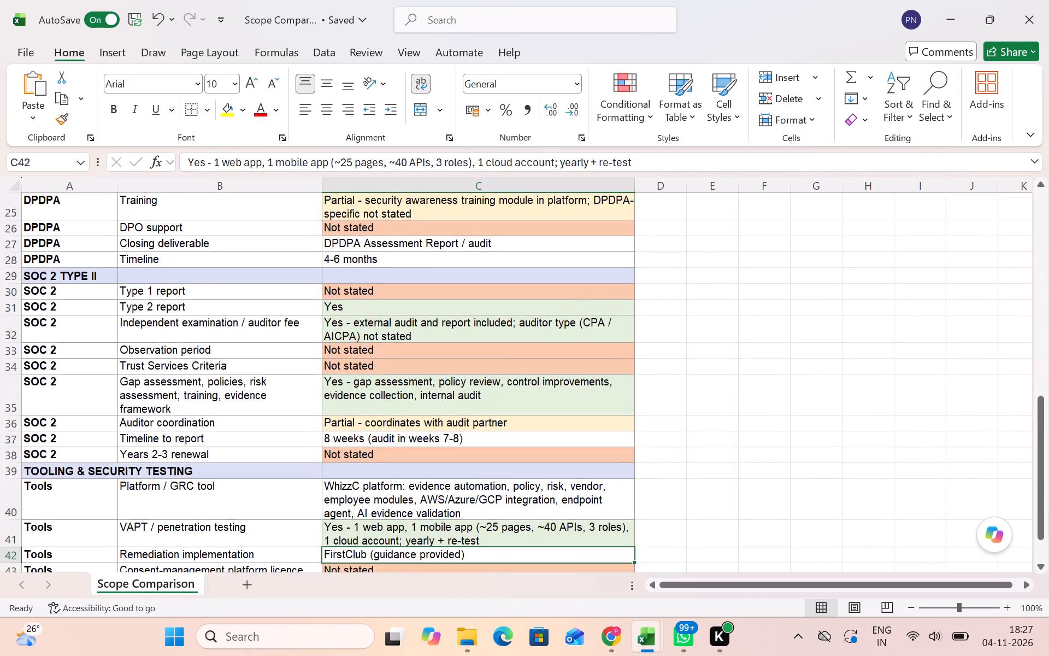
{"action": "key", "text": "Down"}
{"action": "key", "text": "Down"}
{"action": "key", "text": "Down"}
{"action": "key", "text": "Down"}
{"action": "key", "text": "Down"}
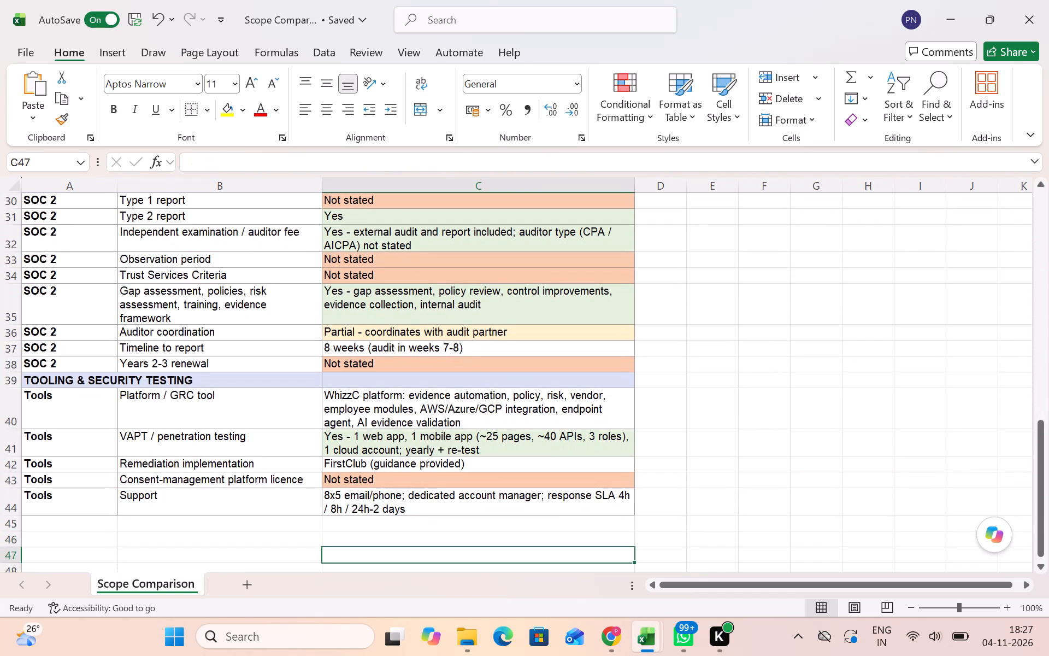
{"action": "left_click", "coordinate": [606, 629]}
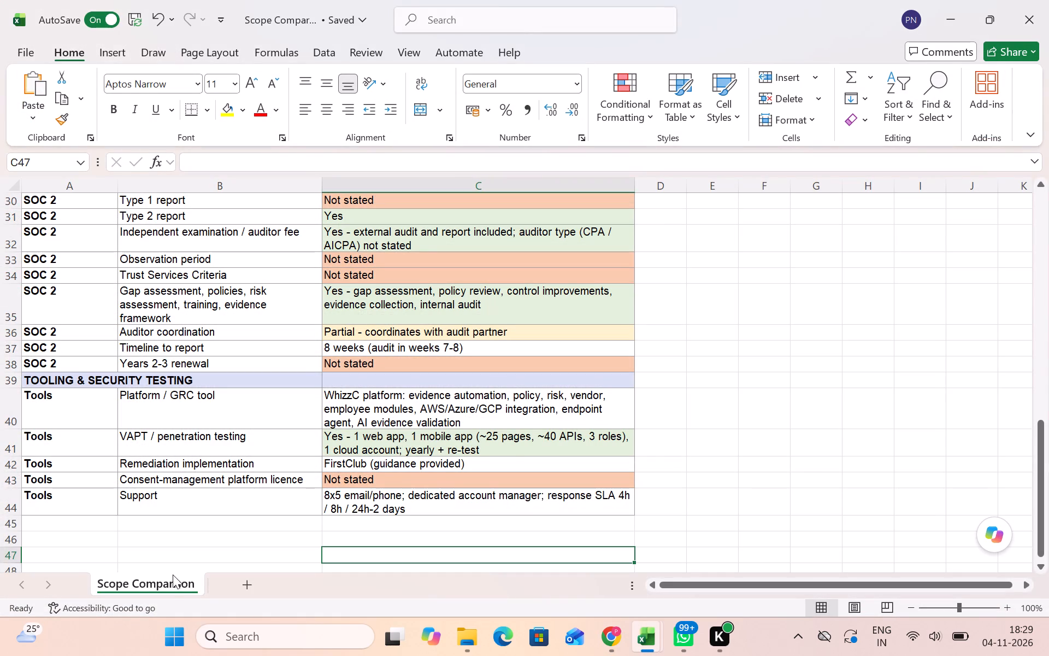
{"action": "triple_click", "coordinate": [168, 581]}
{"action": "left_click", "coordinate": [168, 581]}
{"action": "double_click", "coordinate": [168, 581]}
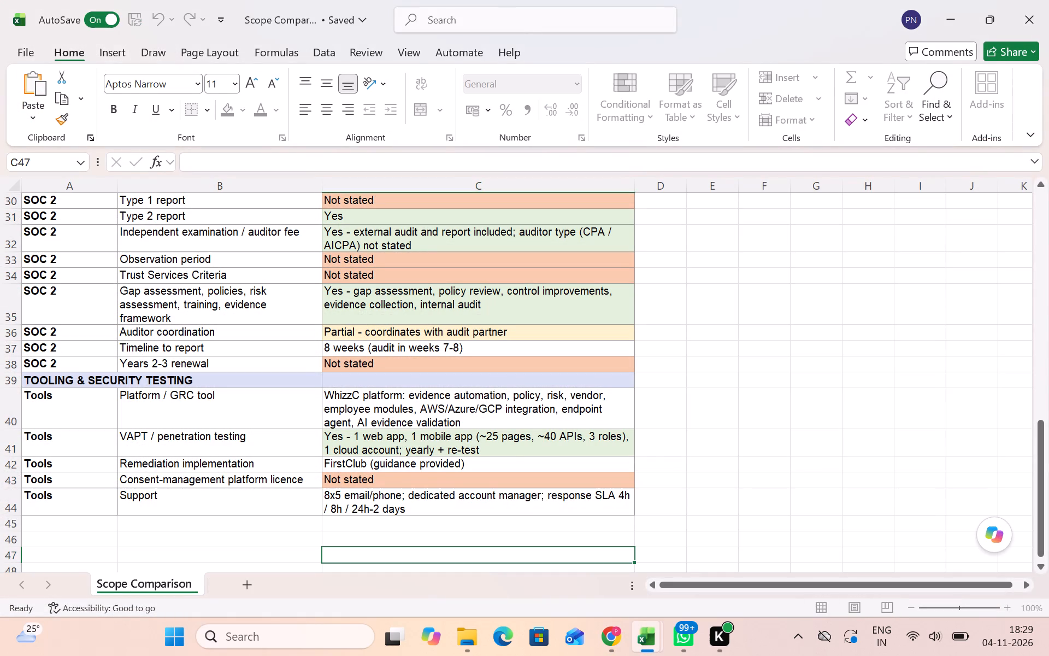
{"action": "double_click", "coordinate": [168, 581]}
{"action": "left_click", "coordinate": [168, 581]}
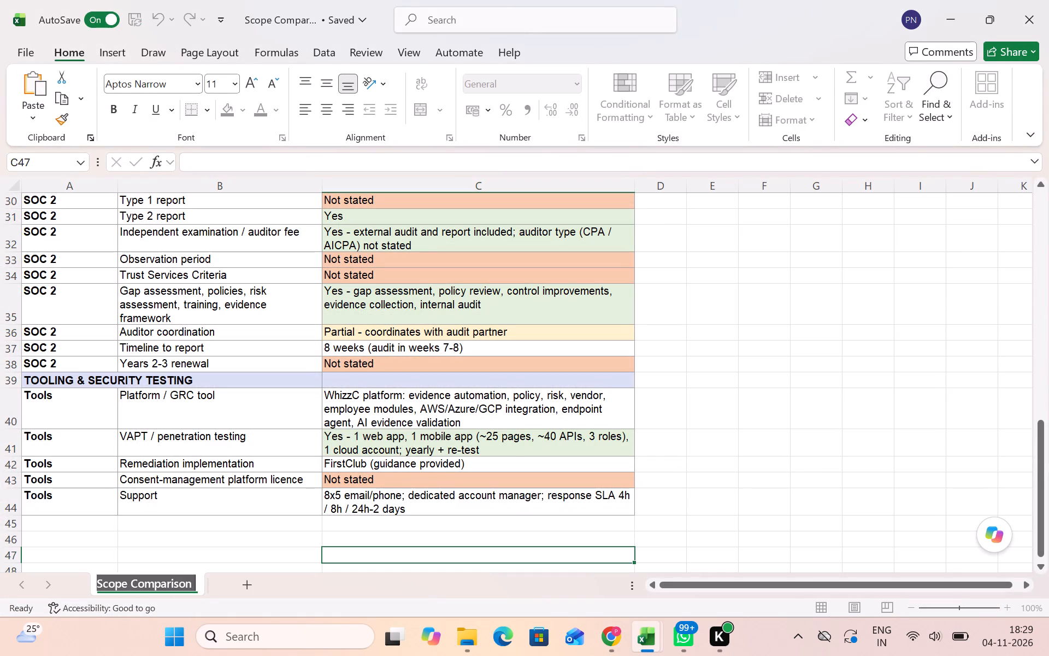
{"action": "key", "text": "BackSpace"}
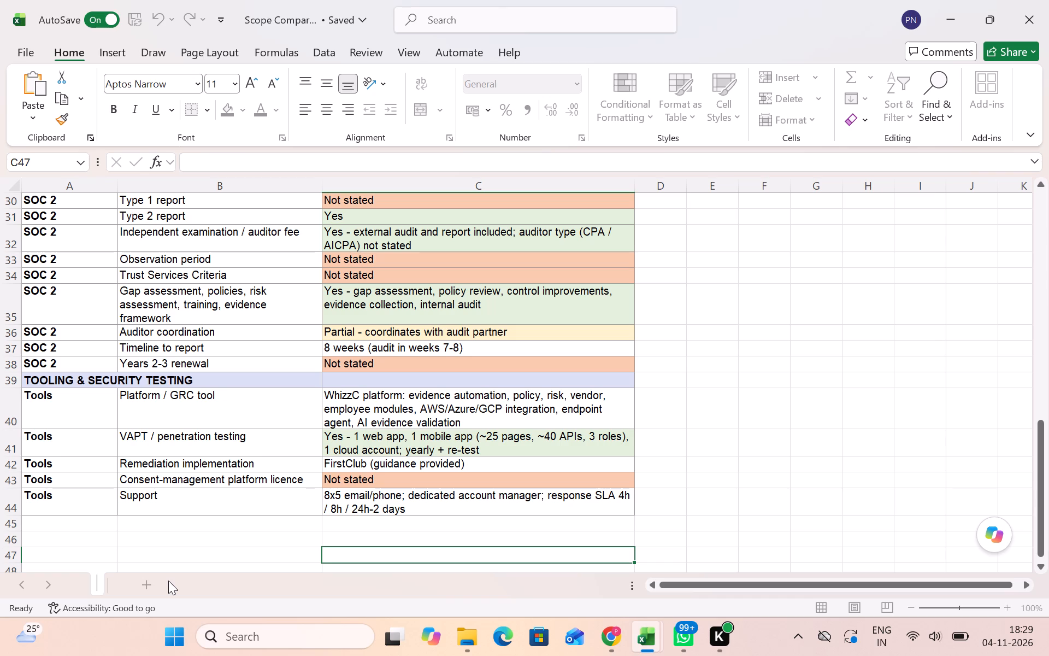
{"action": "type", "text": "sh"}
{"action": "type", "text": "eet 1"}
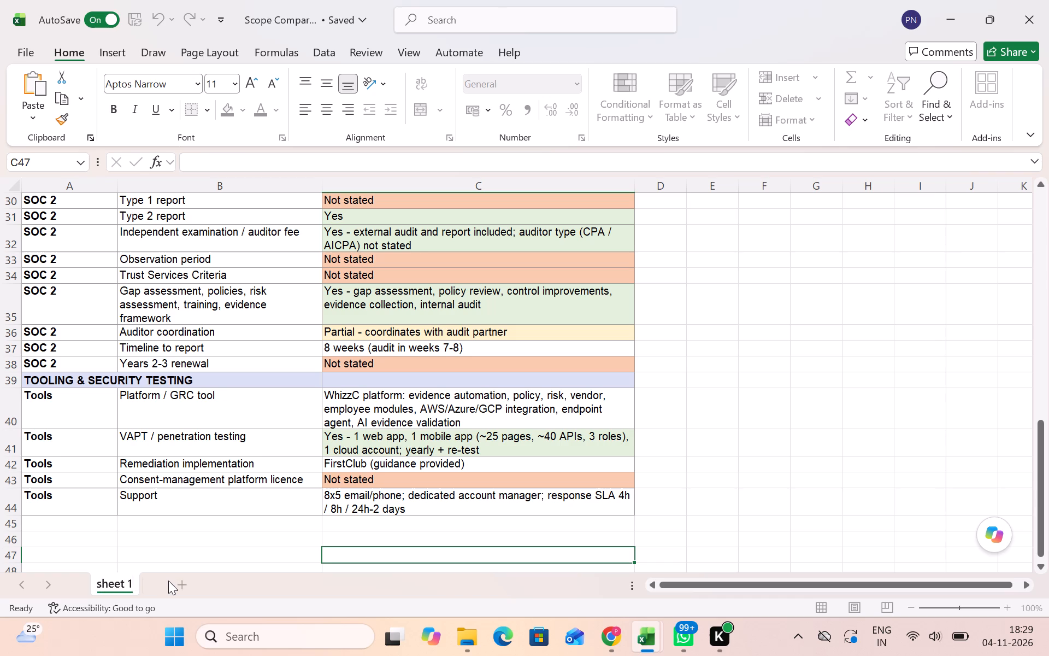
Open the Scope Comparison workbook's file name for editing.
{"action": "left_click", "coordinate": [289, 11]}
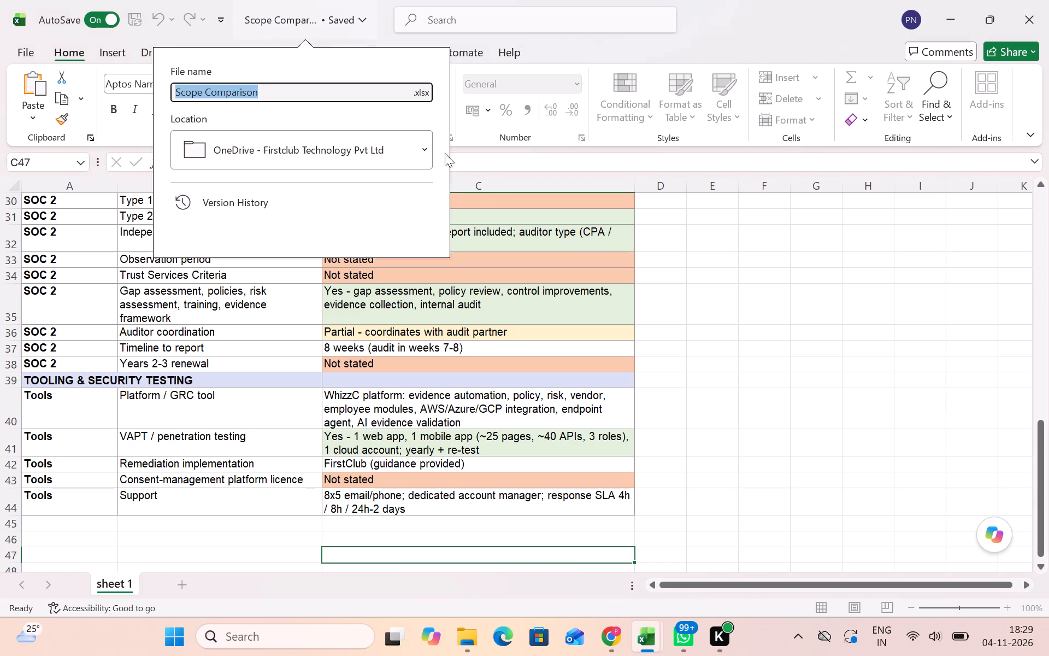
Rename the Scope Comparison workbook as DPDP.
{"action": "left_click", "coordinate": [279, 90]}
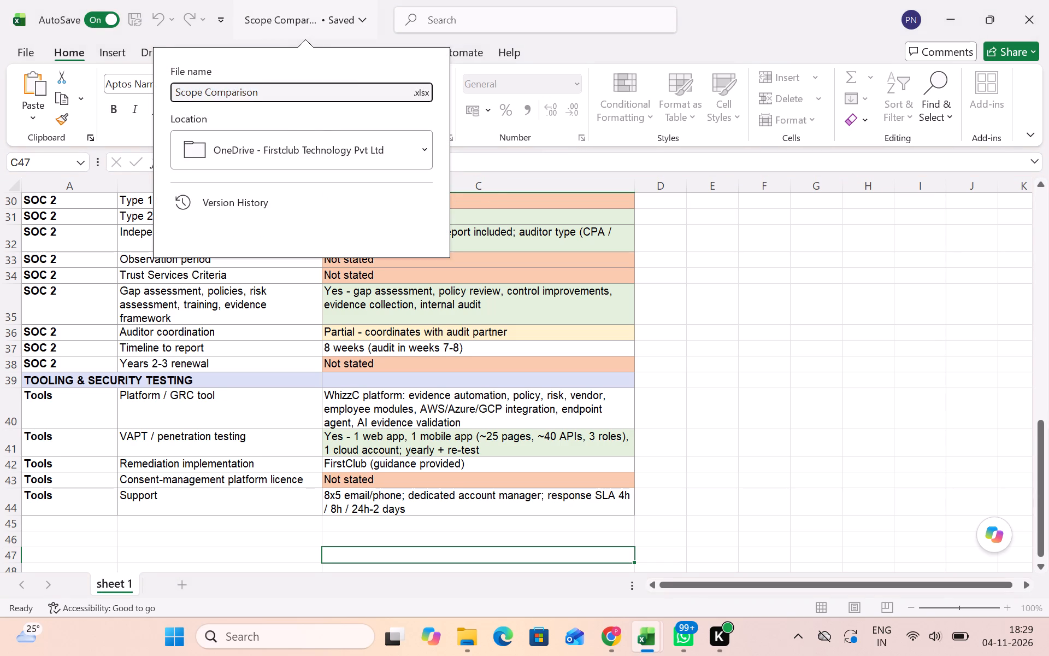
{"action": "key", "text": "BackSpace"}
{"action": "key", "text": "BackSpace"}
{"action": "key", "text": "BackSpace"}
{"action": "key", "text": "BackSpace"}
{"action": "key", "text": "BackSpace"}
{"action": "key", "text": "BackSpace"}
{"action": "key", "text": "BackSpace"}
{"action": "key", "text": "BackSpace"}
{"action": "key", "text": "BackSpace"}
{"action": "key", "text": "BackSpace"}
{"action": "key", "text": "BackSpace"}
{"action": "key", "text": "BackSpace"}
{"action": "key", "text": "BackSpace"}
{"action": "key", "text": "BackSpace"}
{"action": "key", "text": "BackSpace"}
{"action": "key", "text": "BackSpace"}
{"action": "key", "text": "space"}
{"action": "type", "text": "1"}
{"action": "key", "text": "BackSpace"}
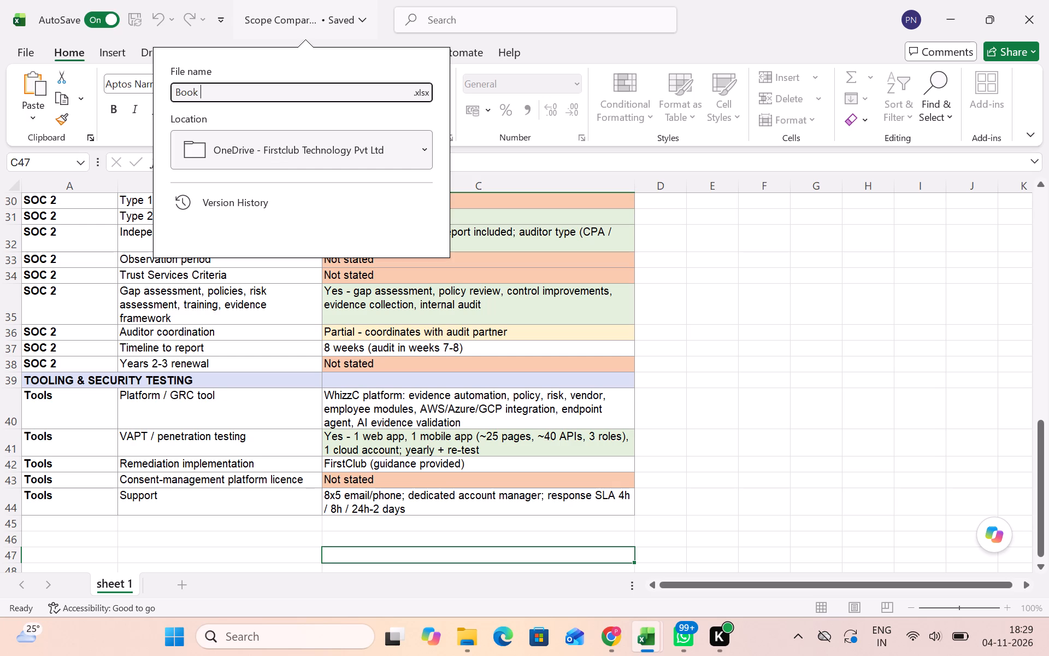
{"action": "key", "text": "BackSpace"}
{"action": "key", "text": "BackSpace"}
{"action": "key", "text": "BackSpace"}
{"action": "key", "text": "BackSpace"}
{"action": "key", "text": "BackSpace"}
{"action": "key", "text": "d"}
{"action": "type", "text": "DP"}
{"action": "key", "text": "Return"}
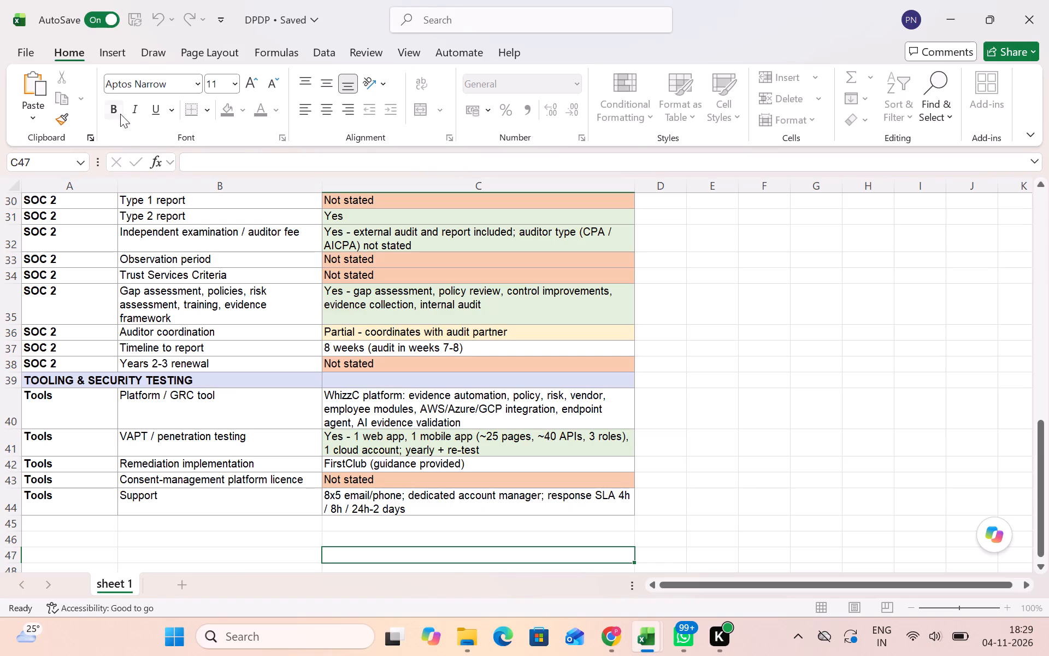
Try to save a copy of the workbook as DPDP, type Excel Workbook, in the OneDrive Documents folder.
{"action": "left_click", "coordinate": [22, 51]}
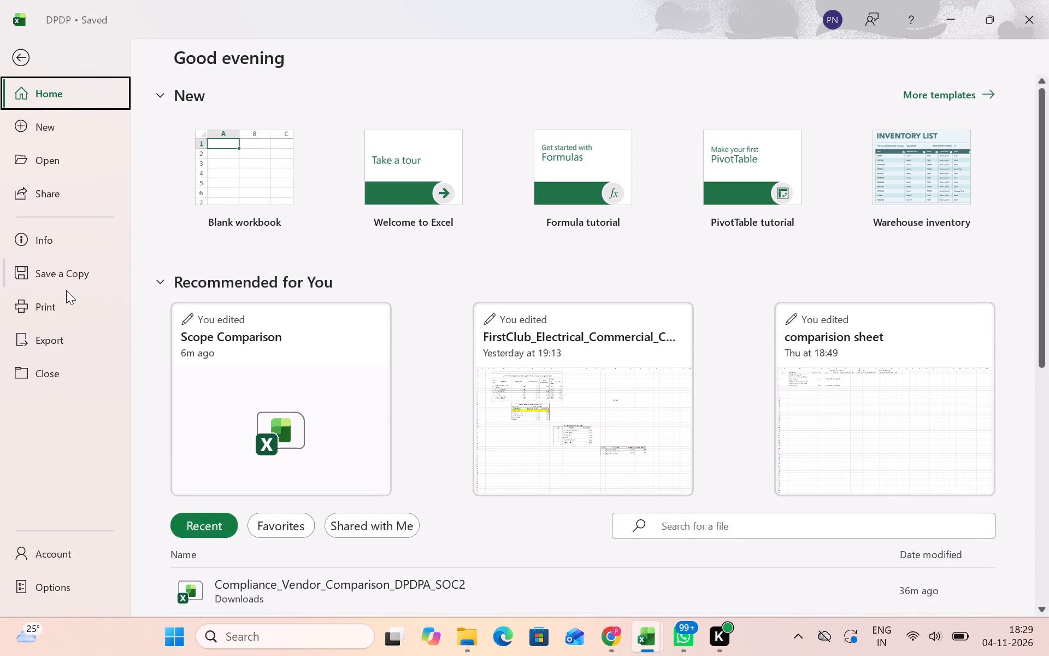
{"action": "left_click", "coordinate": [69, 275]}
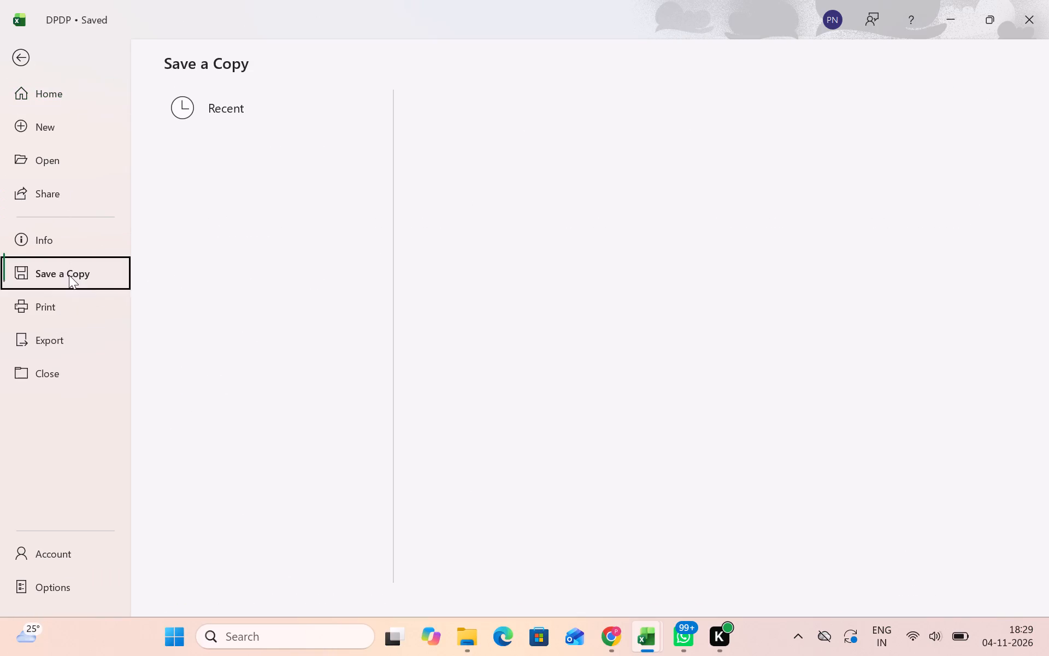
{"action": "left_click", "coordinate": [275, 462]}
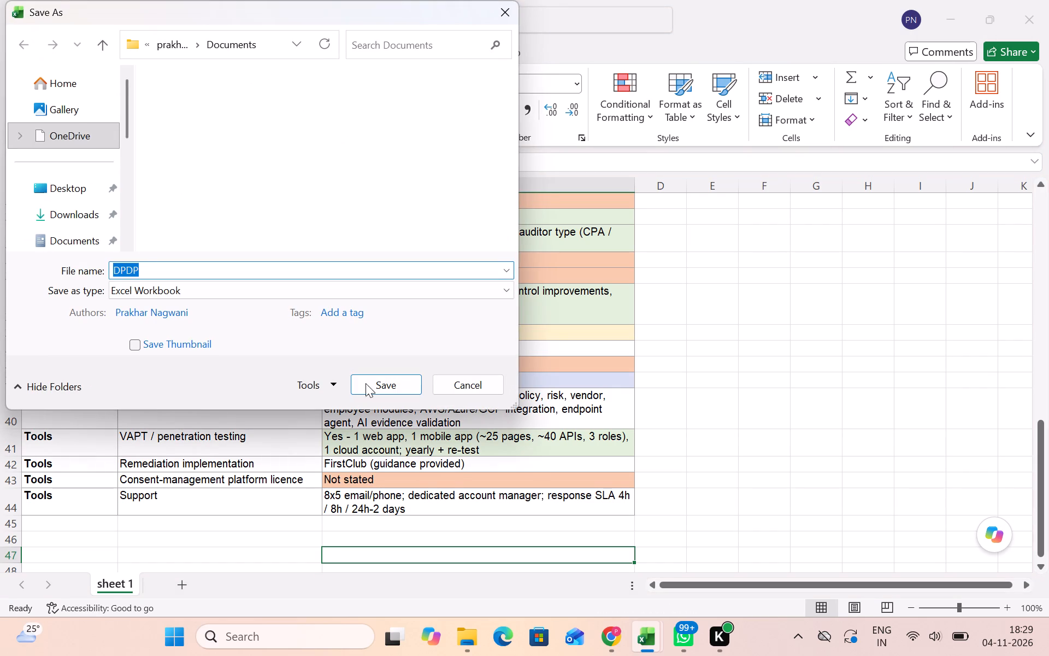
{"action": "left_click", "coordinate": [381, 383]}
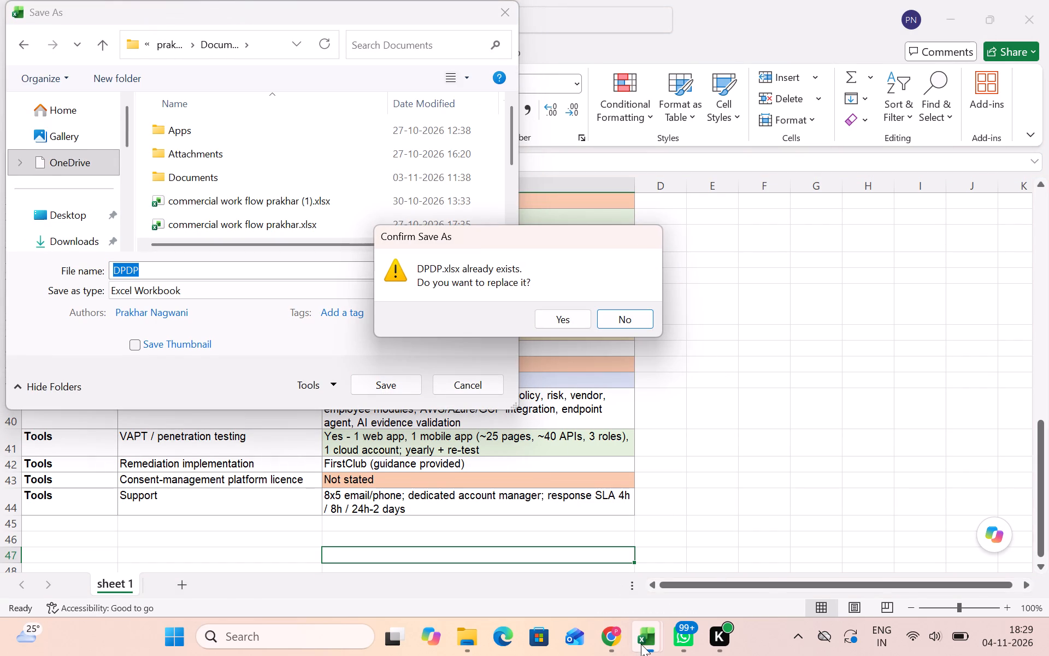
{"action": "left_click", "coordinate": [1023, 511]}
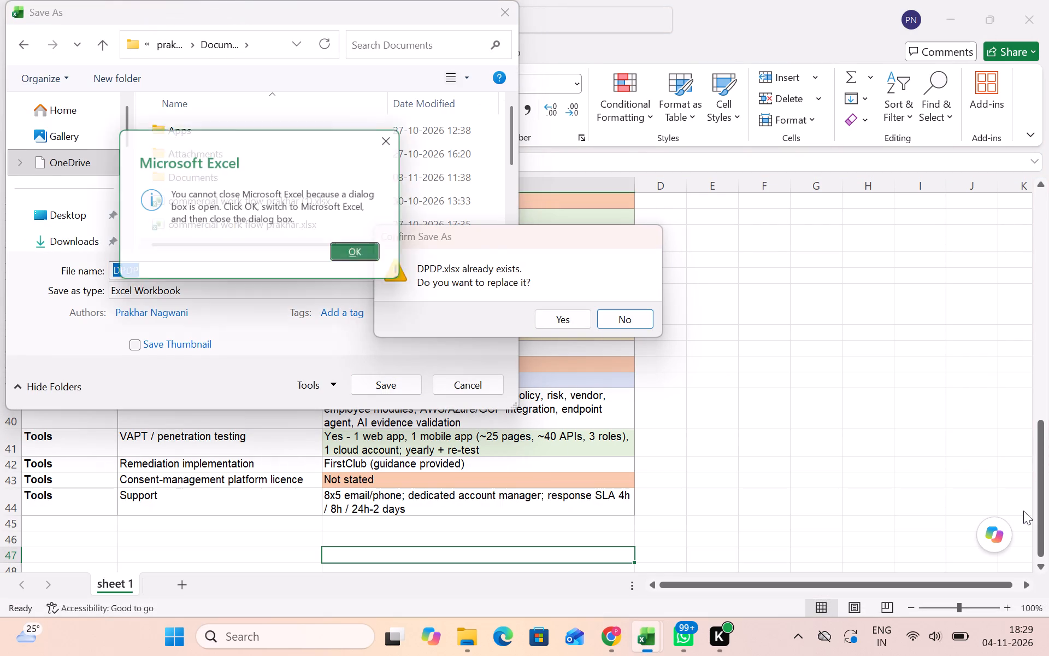
Replace the existing DPDP.xlsx in the OneDrive Documents folder with the current workbook.
{"action": "left_click", "coordinate": [351, 254]}
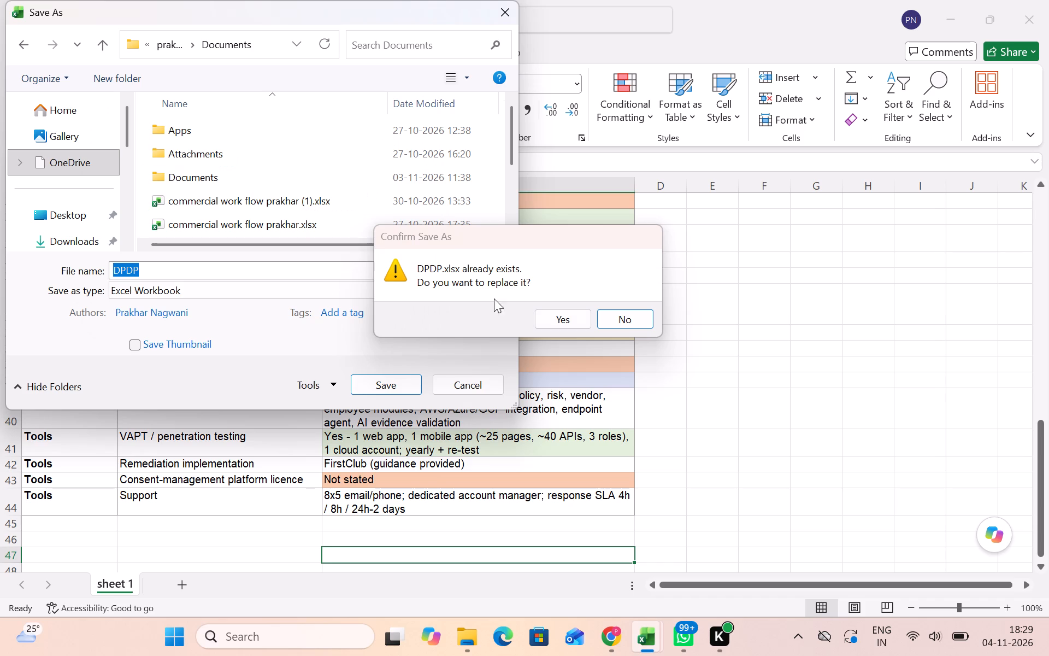
{"action": "left_click", "coordinate": [568, 321]}
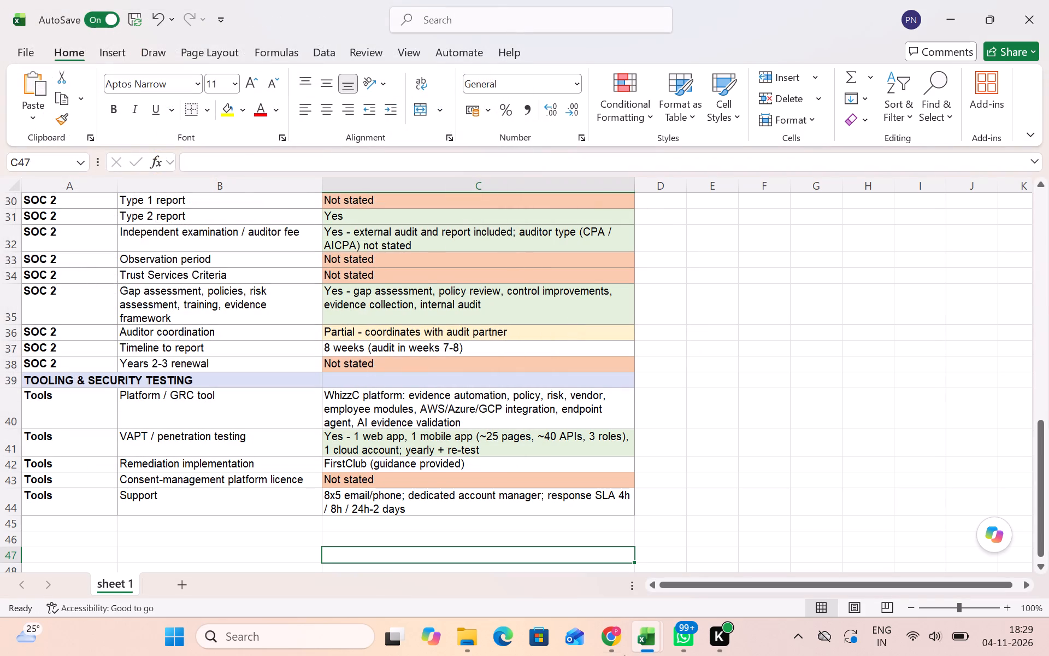
Switch to the forwarded WhizzC email draft in Chrome, start attaching a file, and look for the DPDP workbook in Desktop and Downloads.
{"action": "left_click", "coordinate": [620, 641]}
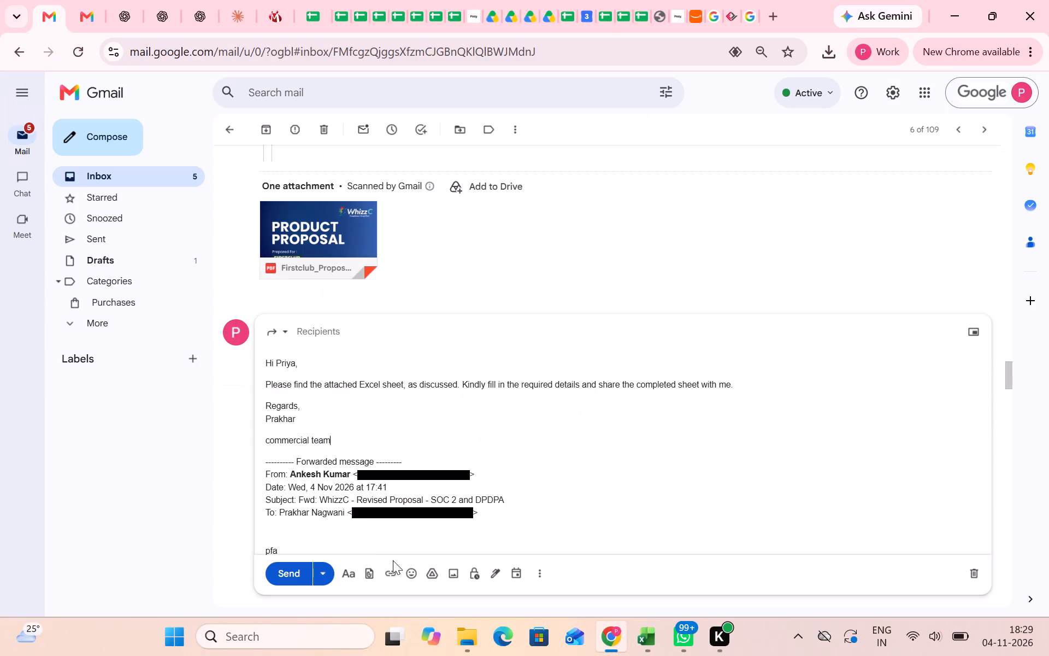
{"action": "left_click", "coordinate": [375, 576]}
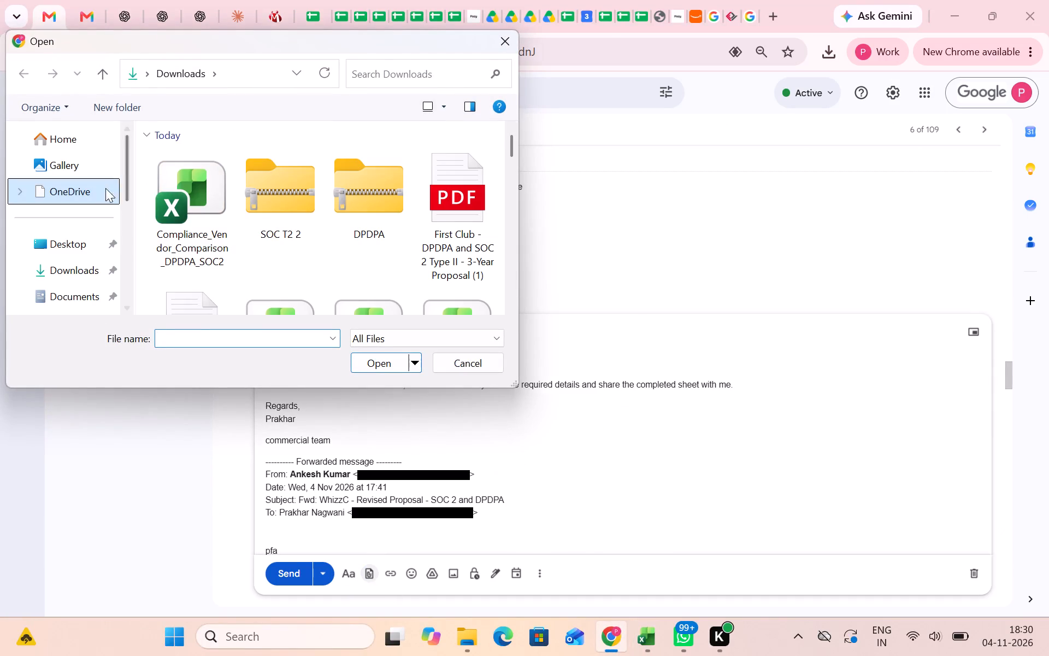
{"action": "left_click", "coordinate": [65, 245]}
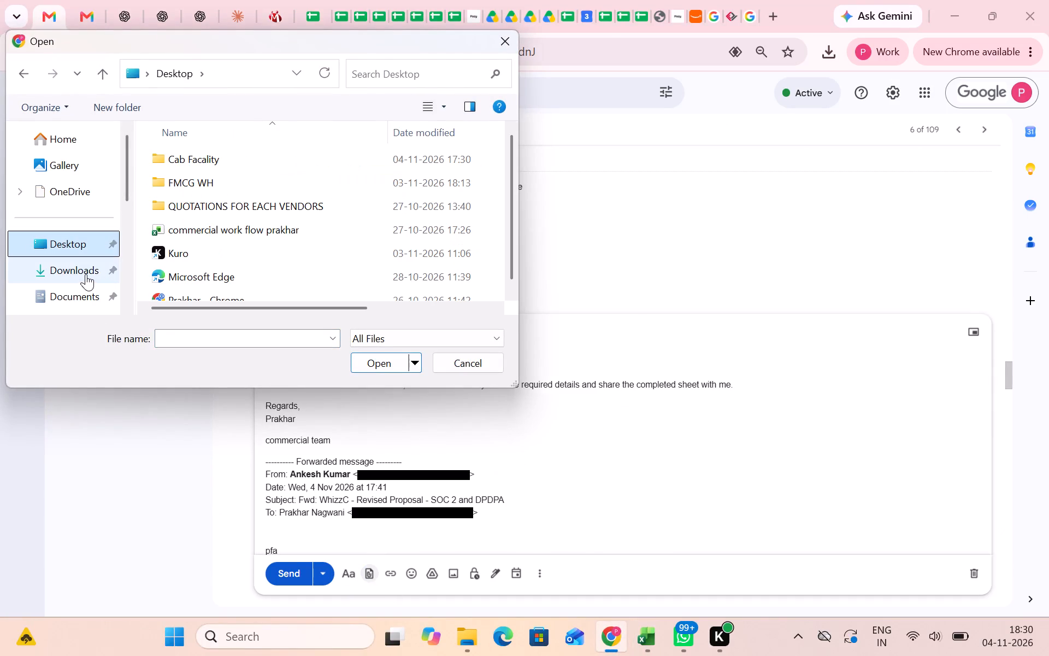
{"action": "left_click", "coordinate": [86, 274]}
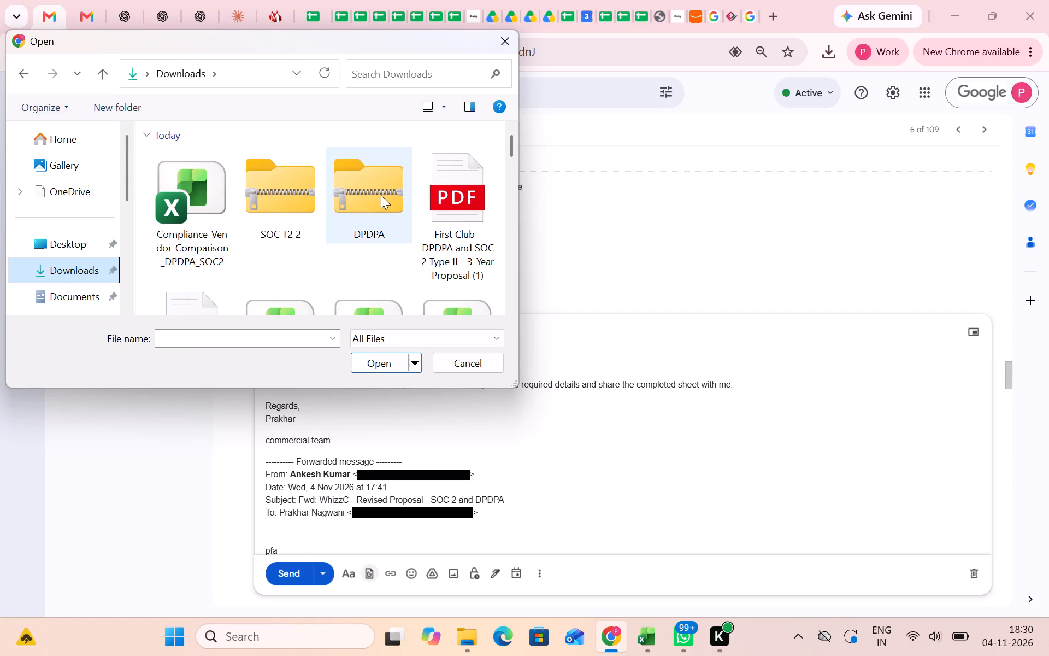
{"action": "left_click", "coordinate": [381, 195]}
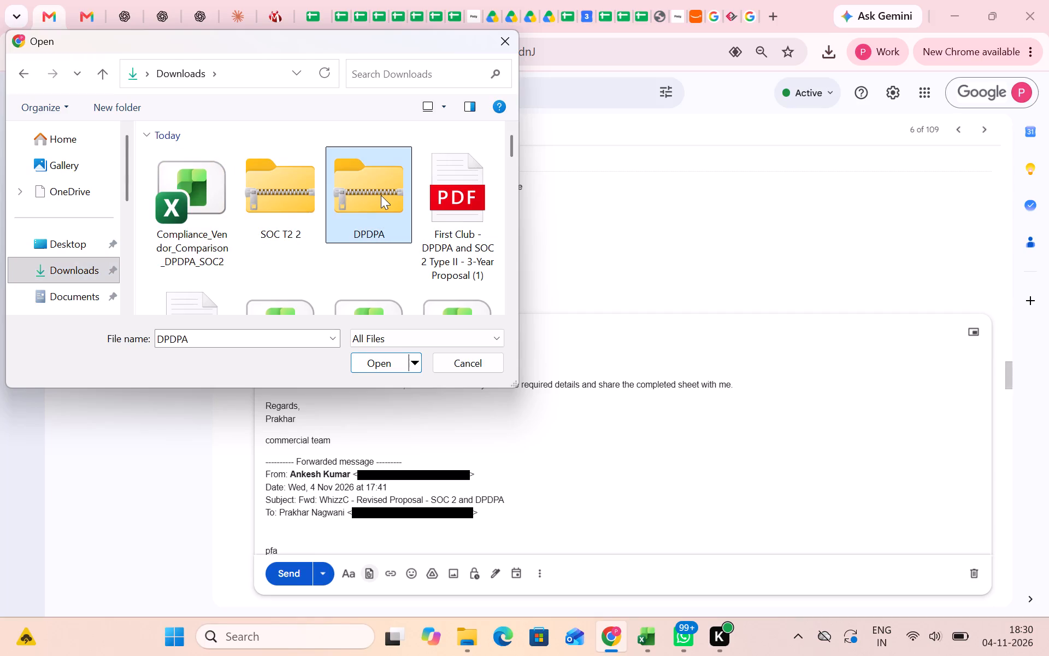
{"action": "left_click", "coordinate": [381, 195]}
{"action": "left_click", "coordinate": [345, 207]}
{"action": "scroll", "coordinate": [234, 238], "scroll_direction": "down", "scroll_amount": 1}
{"action": "scroll", "coordinate": [234, 238], "scroll_direction": "up", "scroll_amount": 3}
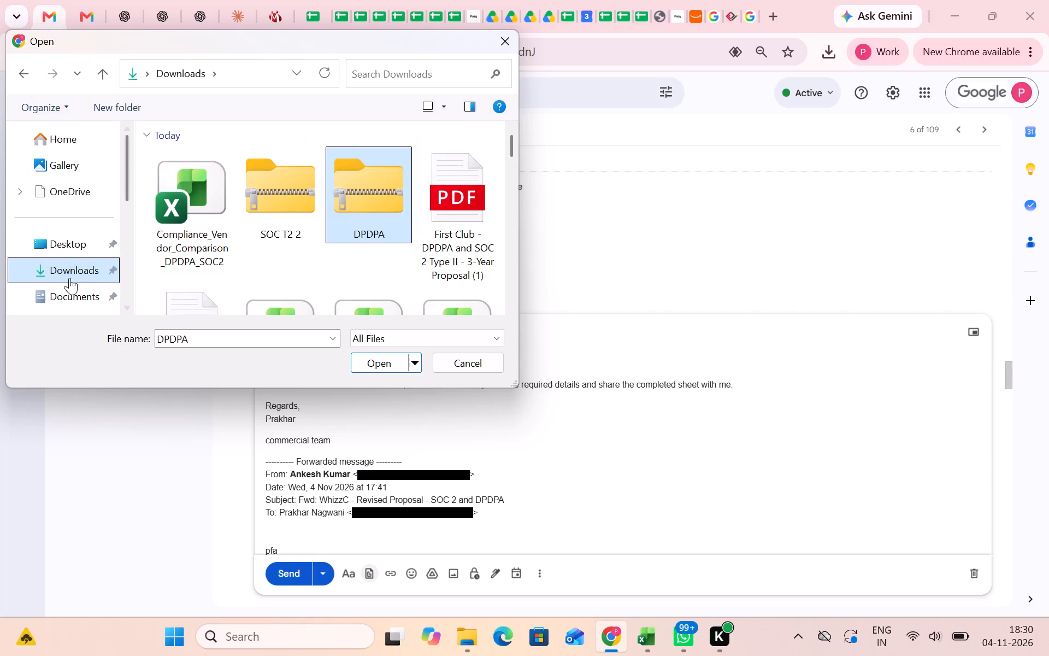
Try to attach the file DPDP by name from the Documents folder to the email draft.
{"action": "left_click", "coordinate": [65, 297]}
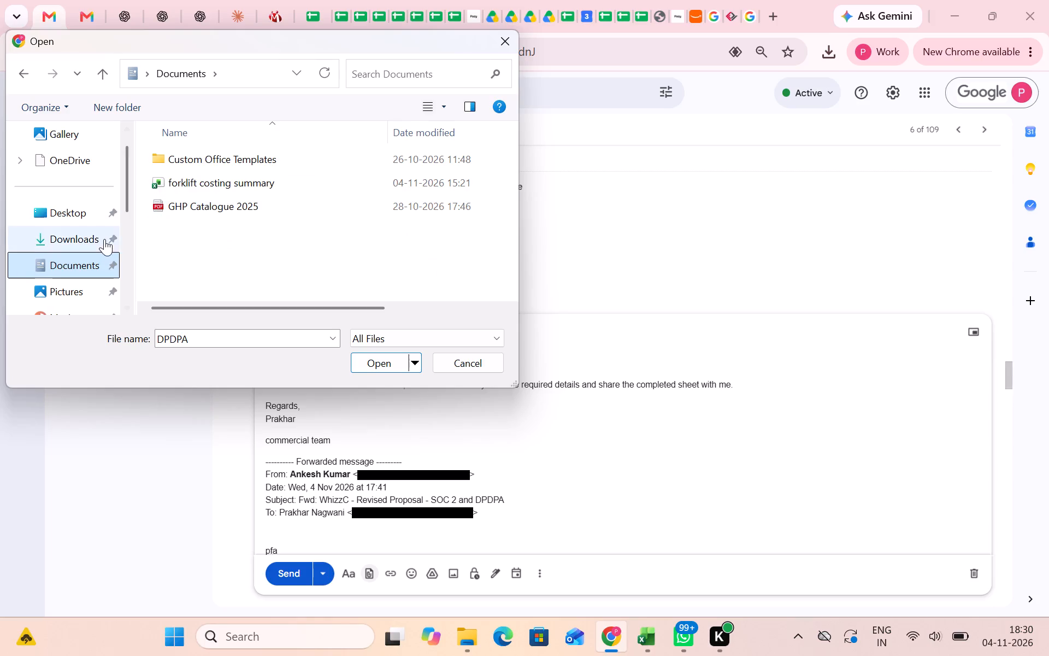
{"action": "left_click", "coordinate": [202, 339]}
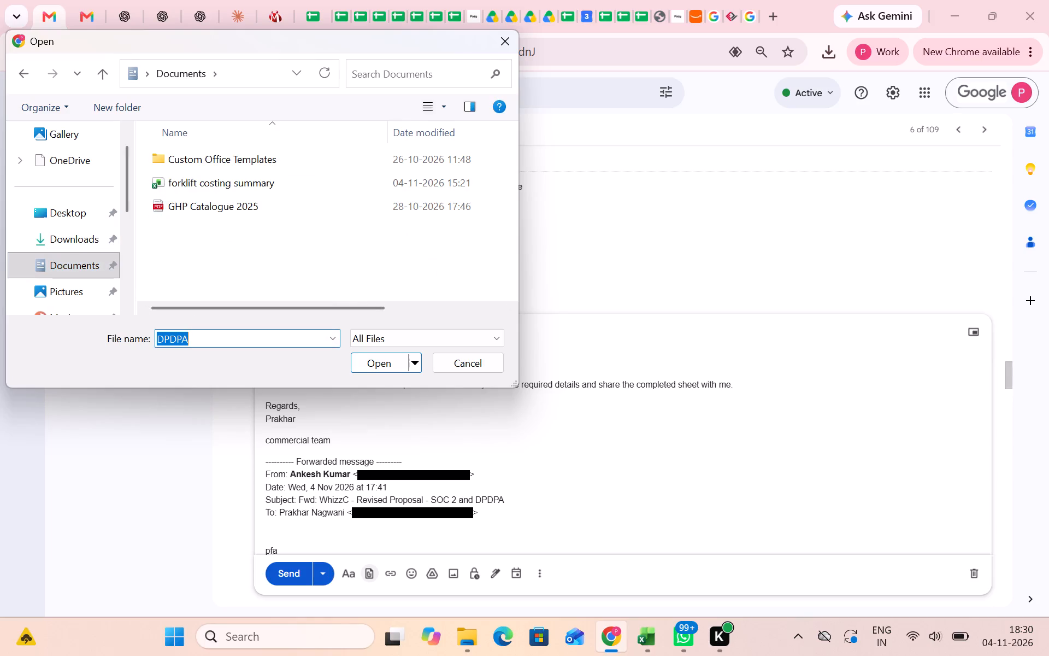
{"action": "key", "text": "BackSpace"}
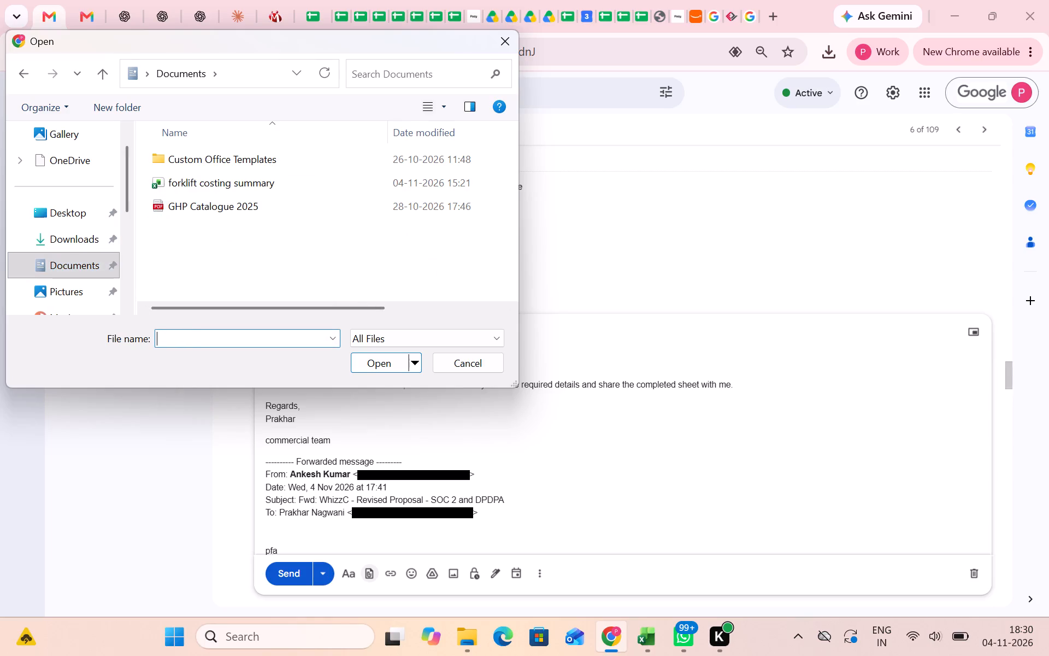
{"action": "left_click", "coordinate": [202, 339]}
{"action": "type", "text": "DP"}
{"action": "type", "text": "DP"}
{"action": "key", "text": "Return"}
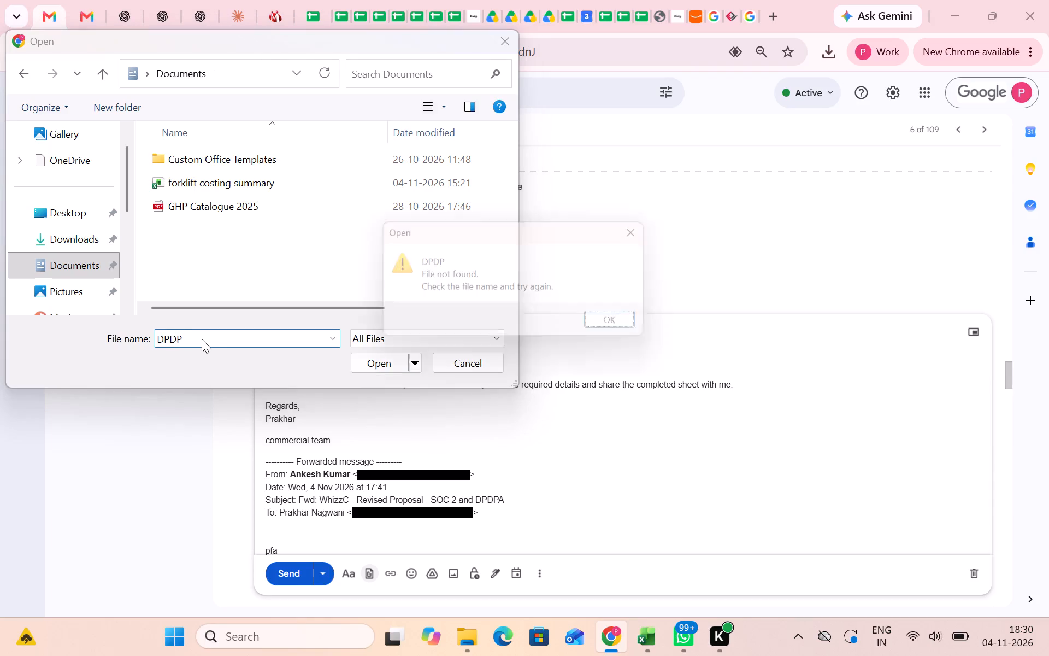
Return to the DPDP workbook in Excel, check the WhizzC scope table up to its SOW title, and close the workbook.
{"action": "left_click", "coordinate": [628, 323]}
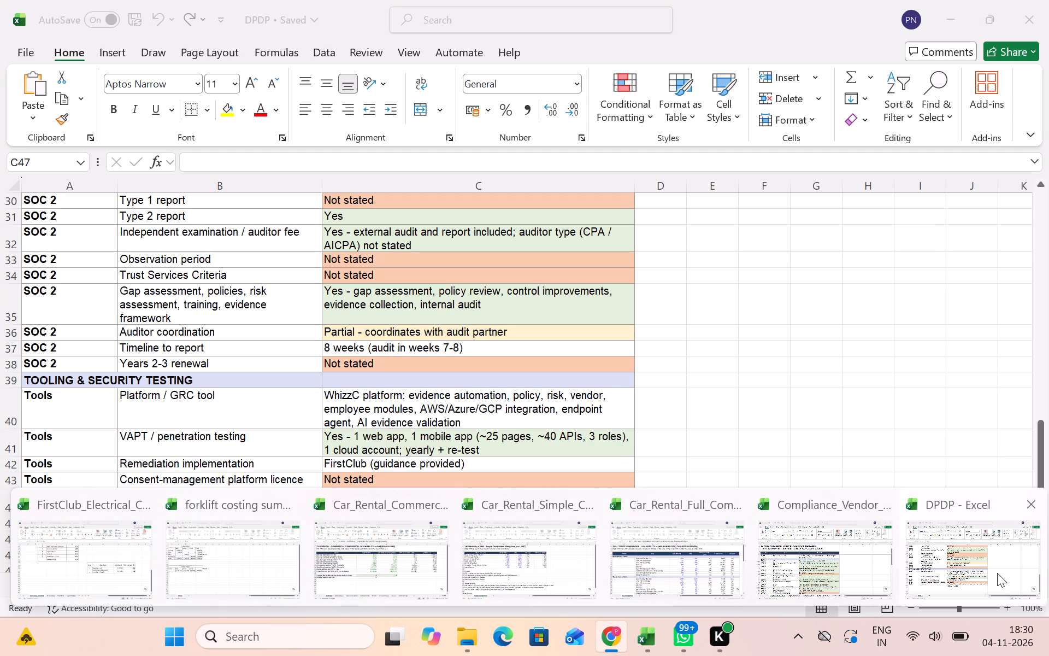
{"action": "left_click", "coordinate": [997, 573]}
{"action": "scroll", "coordinate": [518, 449], "scroll_direction": "up", "scroll_amount": 4}
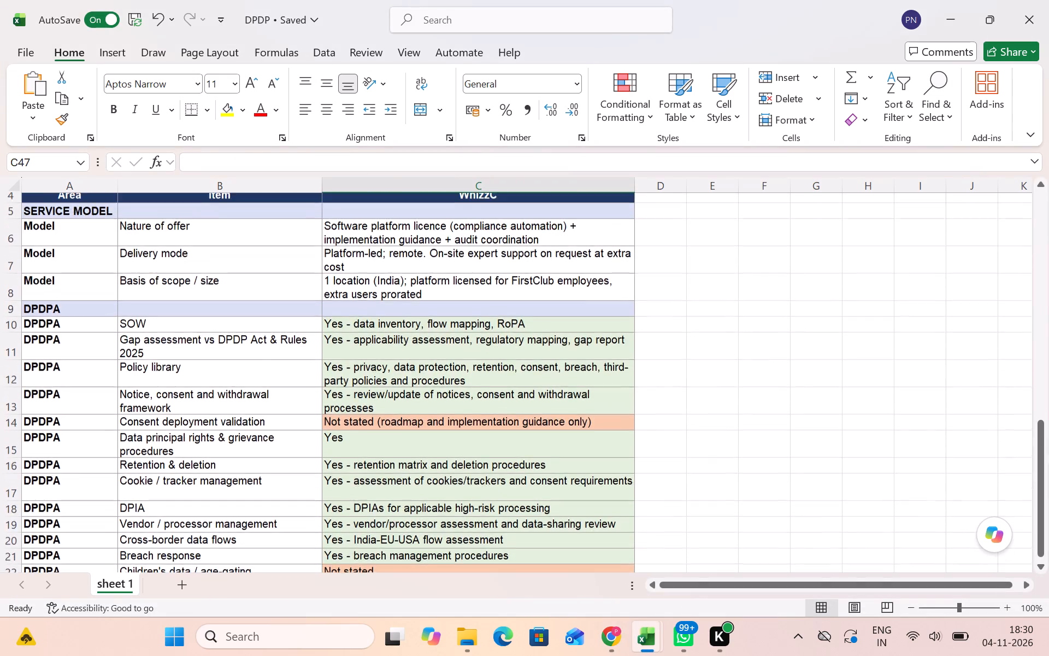
{"action": "scroll", "coordinate": [518, 449], "scroll_direction": "up", "scroll_amount": 4}
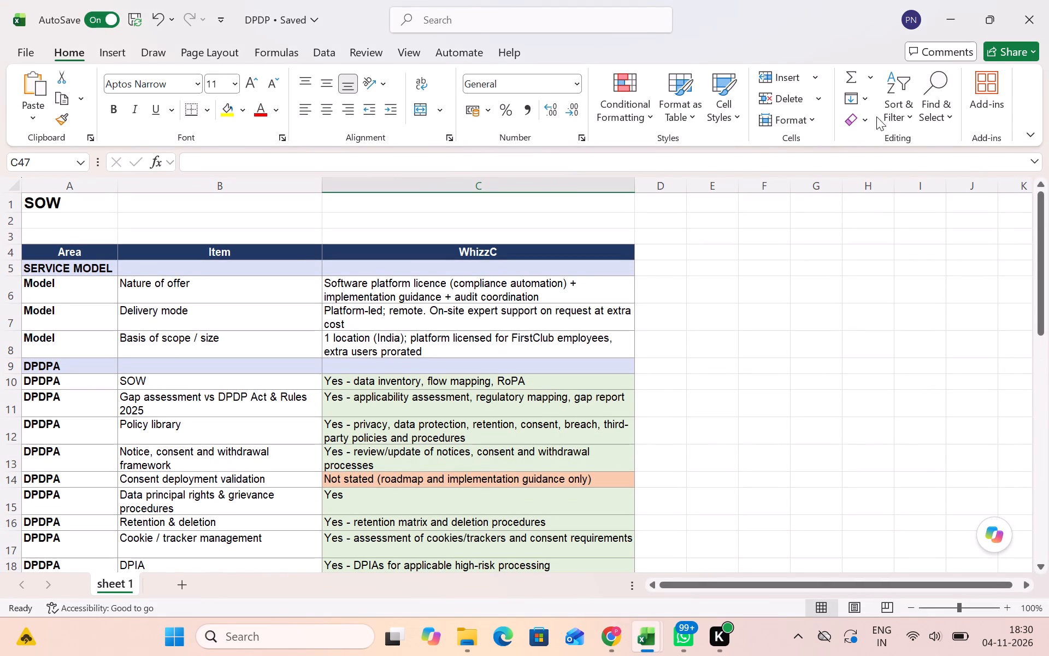
{"action": "left_click", "coordinate": [1024, 22]}
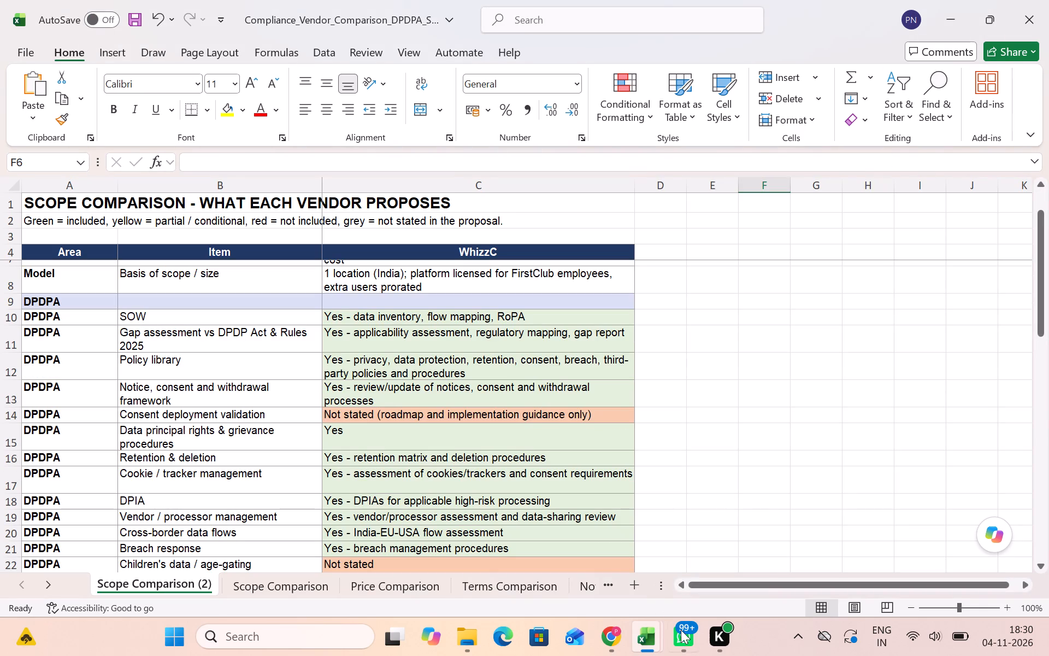
Switch to the Gmail draft in Chrome, restart attaching a file and look through the Desktop, Downloads, Documents, Pictures and Music folders for the DPDP workbook.
{"action": "left_click", "coordinate": [604, 641]}
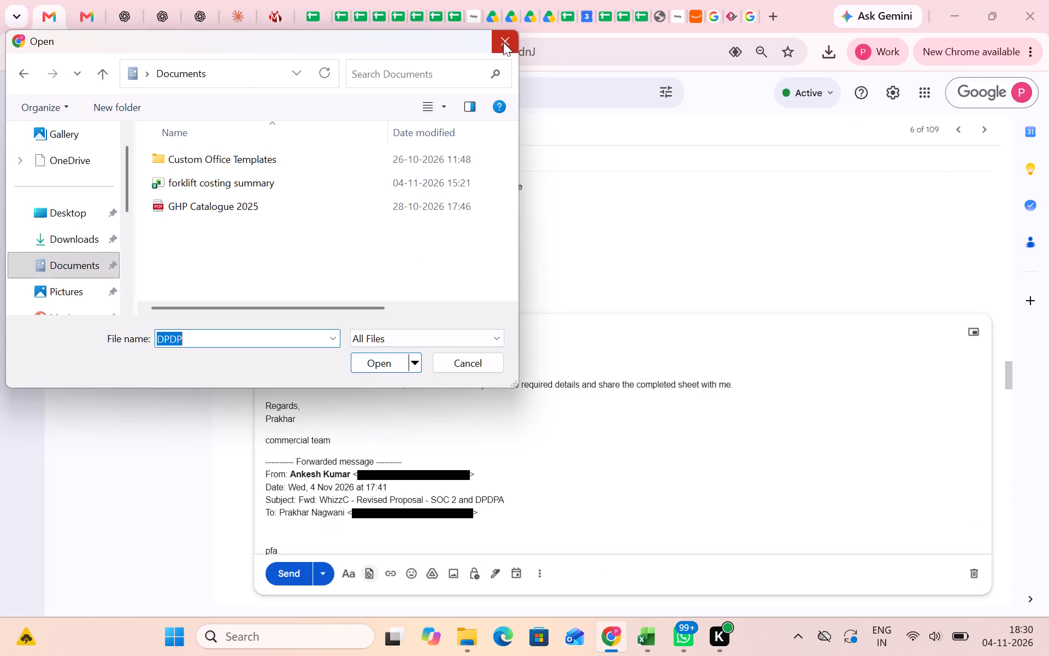
{"action": "left_click", "coordinate": [503, 42]}
{"action": "left_click", "coordinate": [372, 569]}
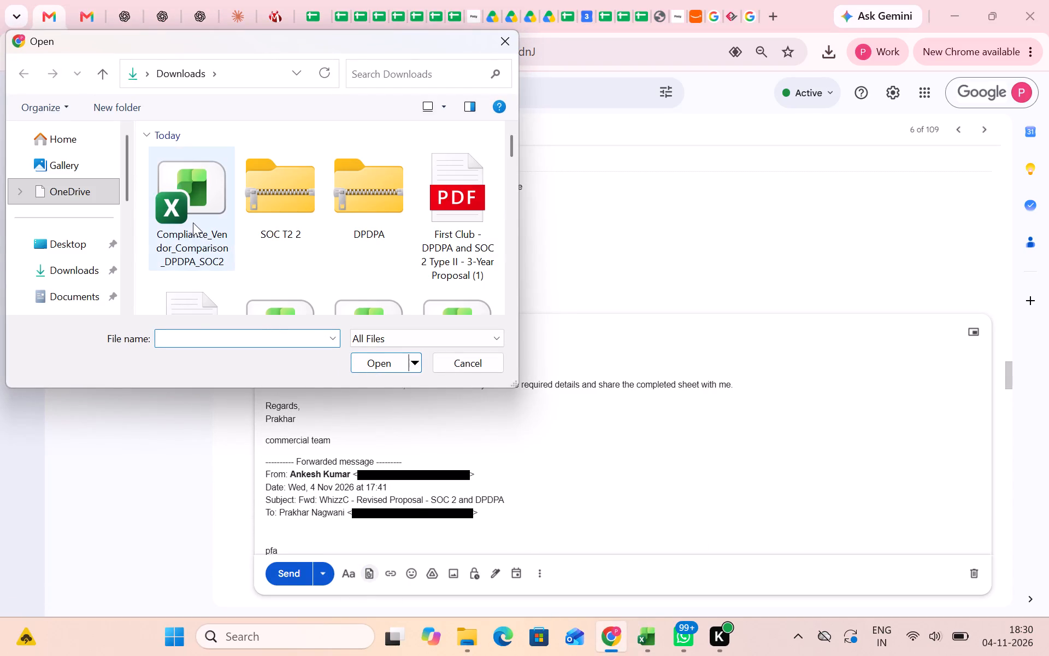
{"action": "left_click", "coordinate": [82, 147]}
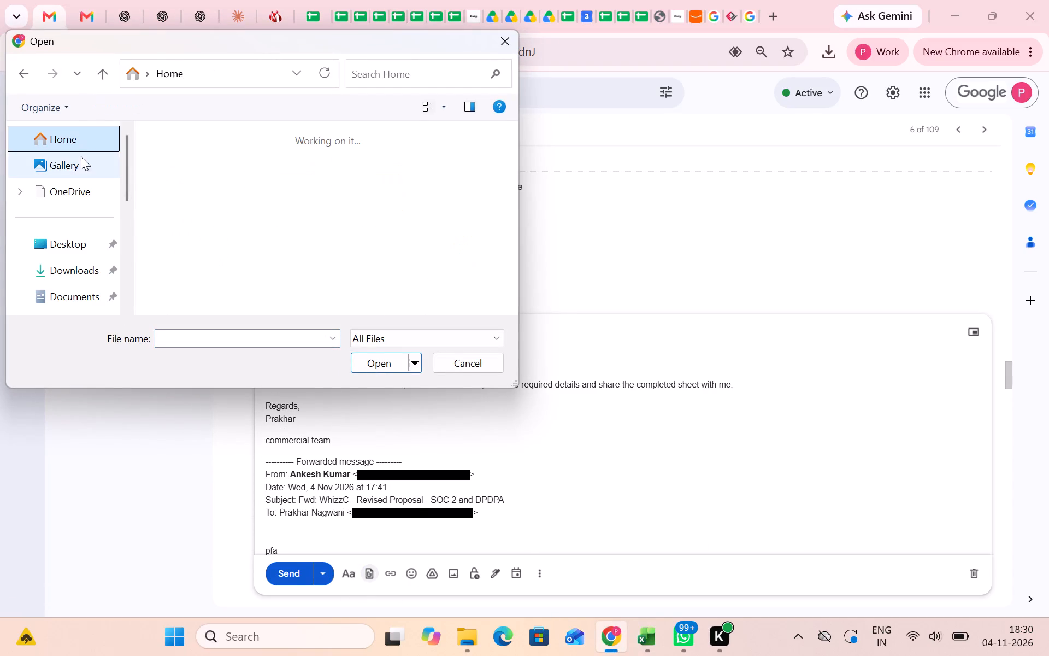
{"action": "left_click", "coordinate": [80, 159]}
{"action": "left_click", "coordinate": [75, 181]}
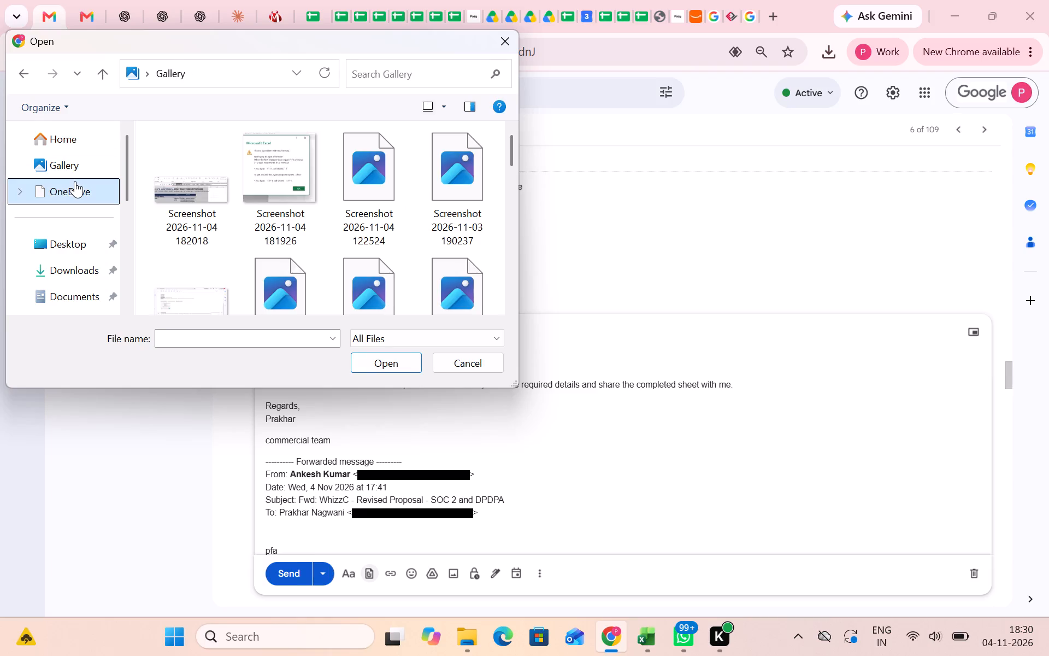
{"action": "left_click", "coordinate": [78, 247]}
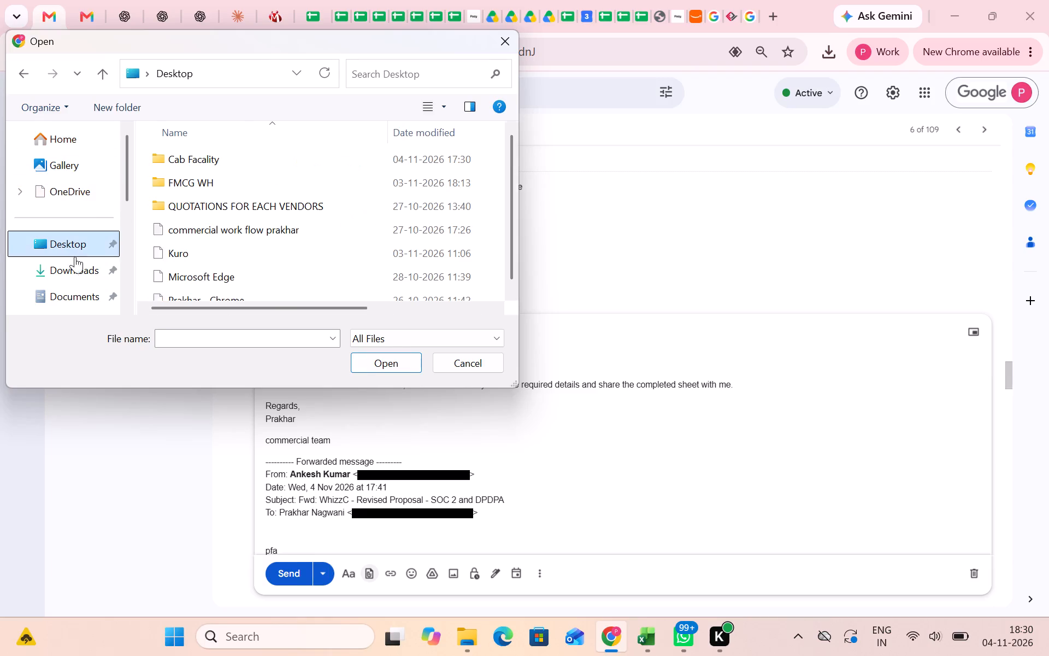
{"action": "left_click", "coordinate": [69, 267]}
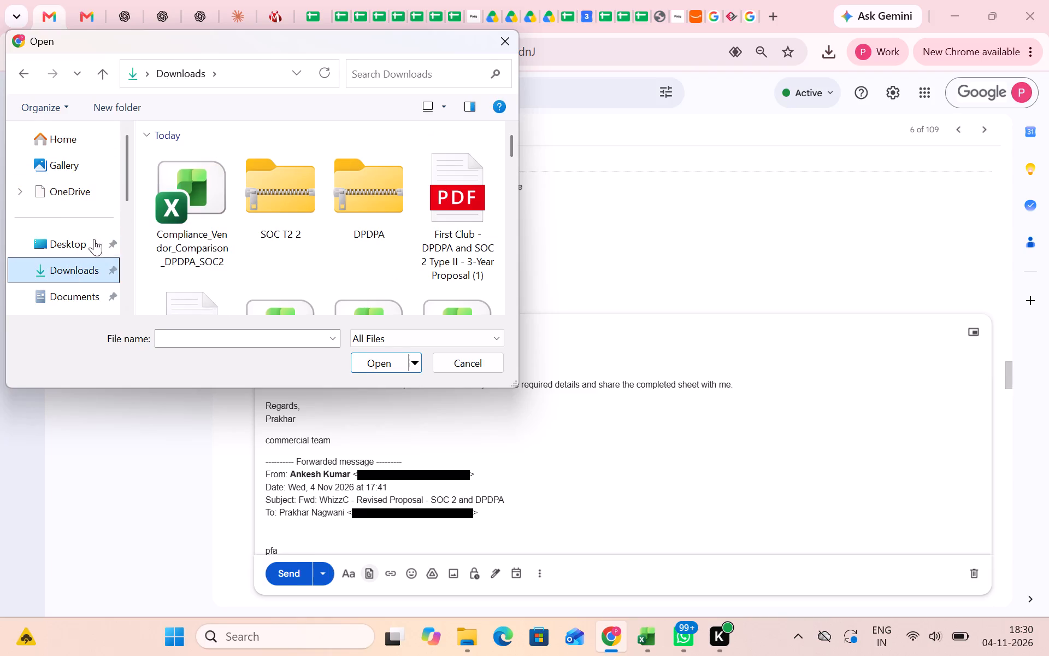
{"action": "scroll", "coordinate": [87, 241], "scroll_direction": "down", "scroll_amount": 1}
{"action": "left_click", "coordinate": [87, 144]}
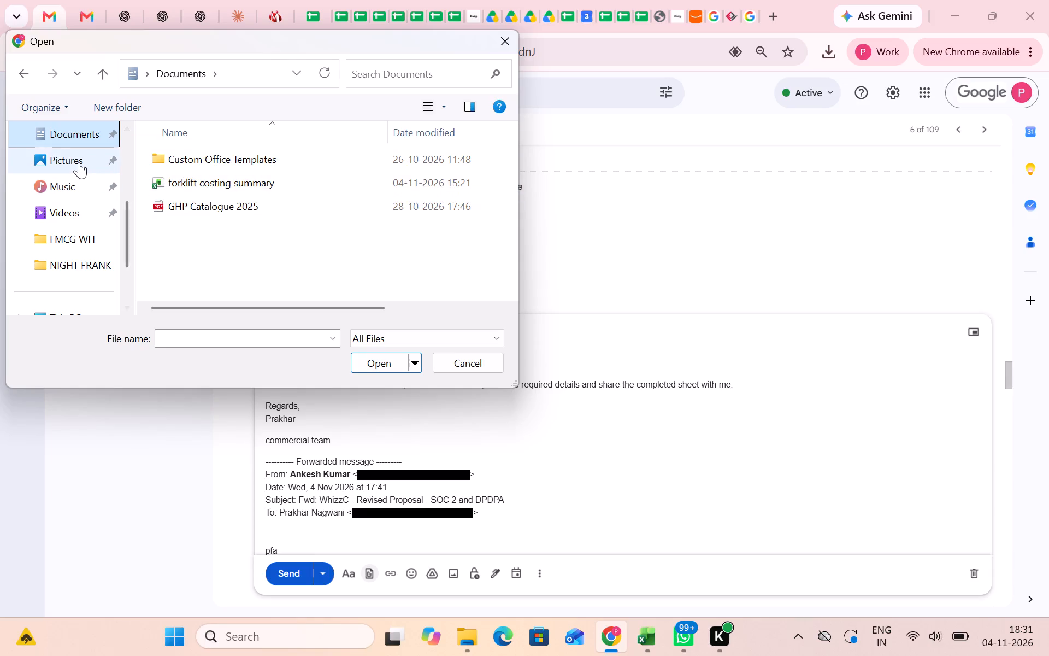
{"action": "left_click", "coordinate": [79, 162]}
{"action": "left_click", "coordinate": [67, 181]}
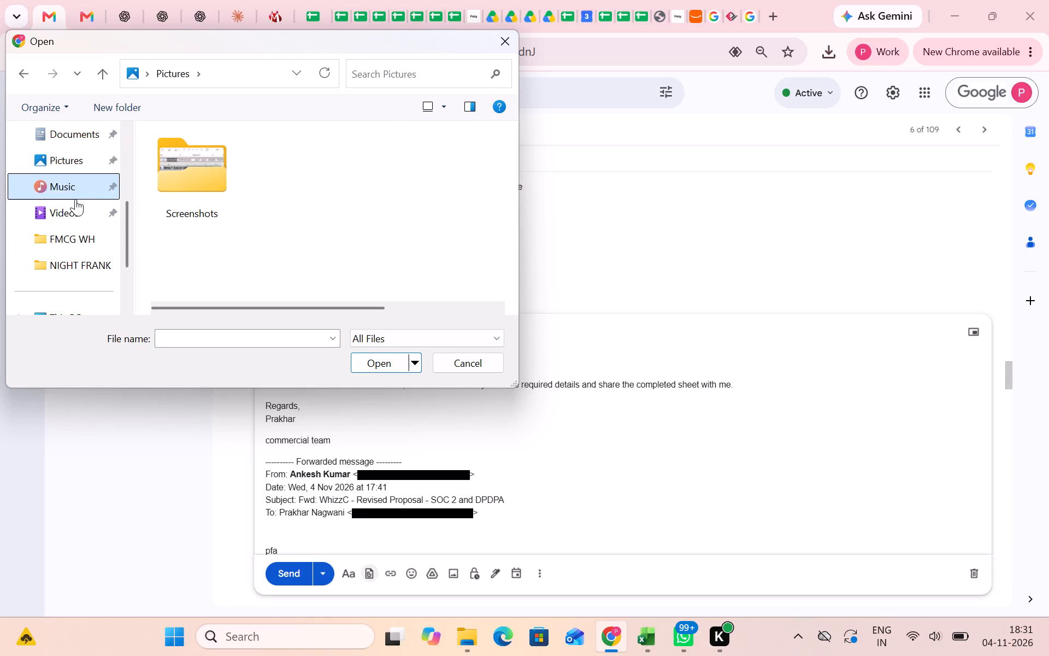
{"action": "scroll", "coordinate": [75, 199], "scroll_direction": "down", "scroll_amount": 1}
{"action": "scroll", "coordinate": [75, 199], "scroll_direction": "up", "scroll_amount": 3}
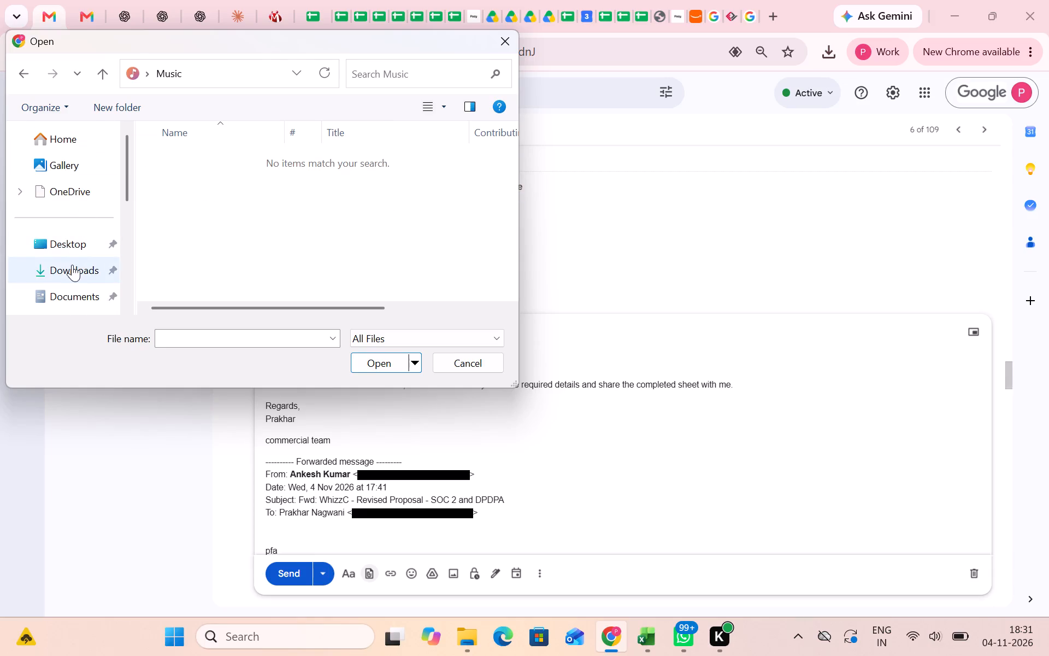
{"action": "left_click_drag", "start_coordinate": [72, 265], "coordinate": [66, 304]}
{"action": "left_click", "coordinate": [66, 304]}
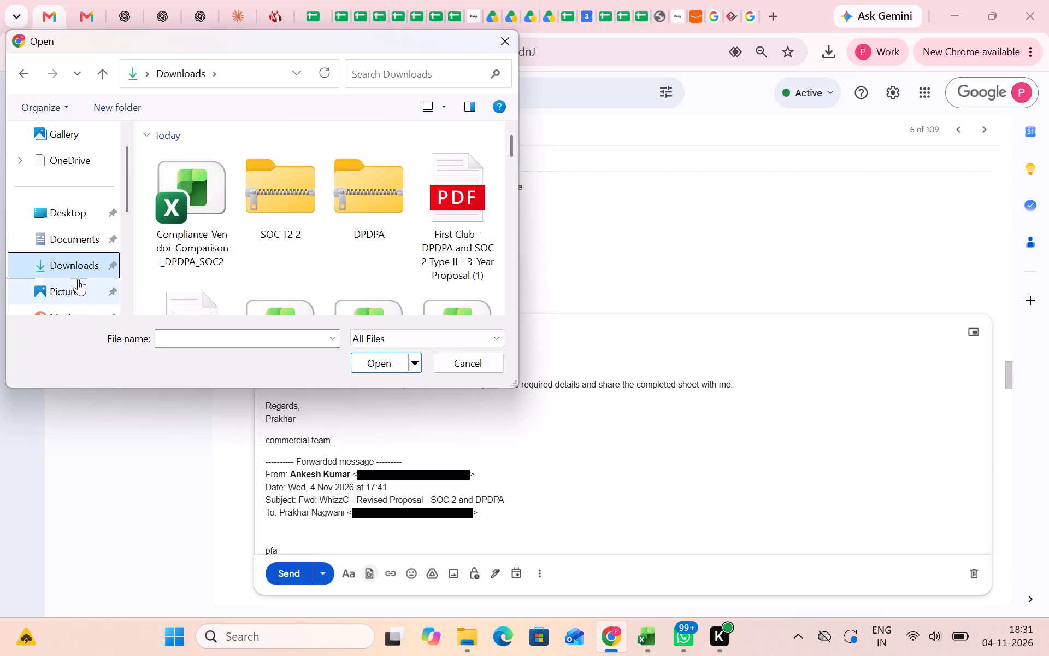
{"action": "left_click", "coordinate": [75, 227]}
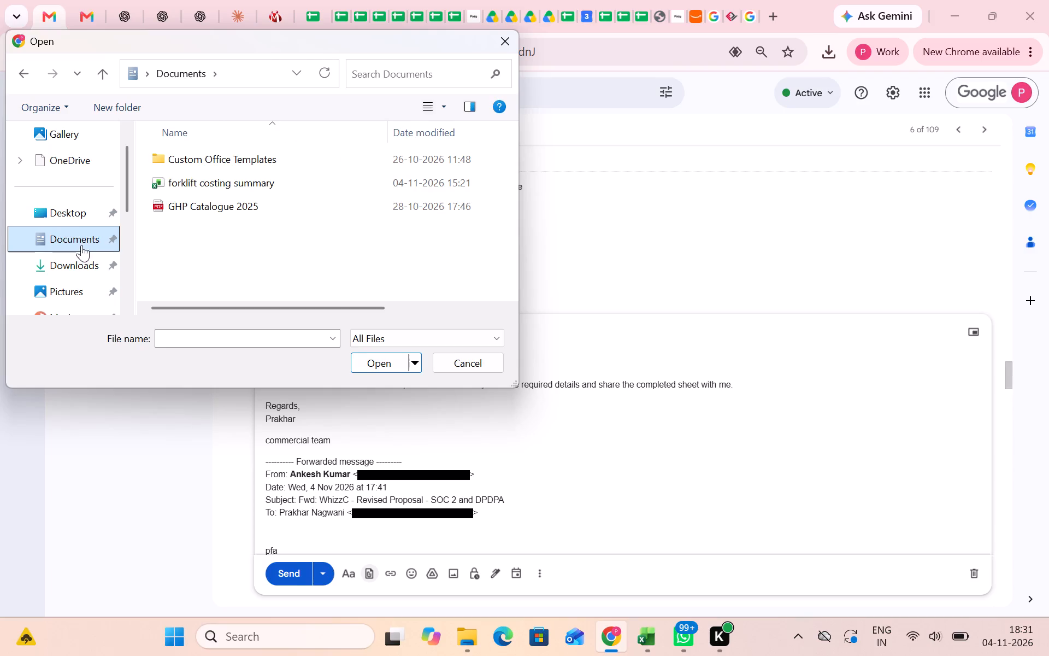
Look through the Documents folder in Gmail's attachment file picker for the DPDP workbook.
{"action": "scroll", "coordinate": [262, 228], "scroll_direction": "down", "scroll_amount": 1}
{"action": "scroll", "coordinate": [262, 228], "scroll_direction": "right", "scroll_amount": 1}
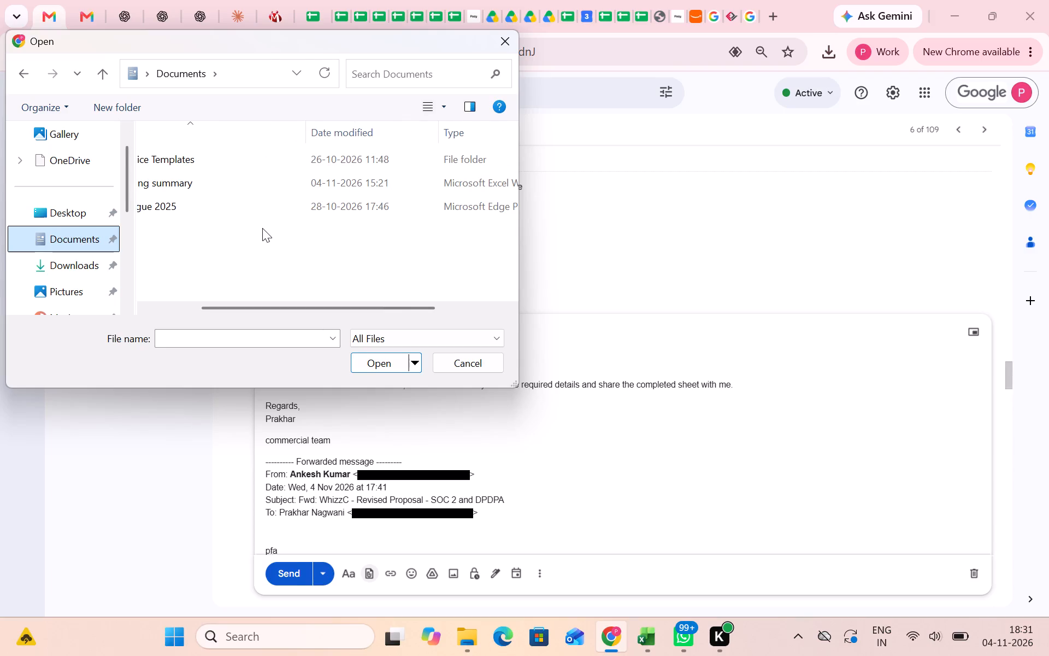
{"action": "scroll", "coordinate": [262, 228], "scroll_direction": "right", "scroll_amount": 11}
{"action": "left_click_drag", "start_coordinate": [240, 304], "coordinate": [123, 308]}
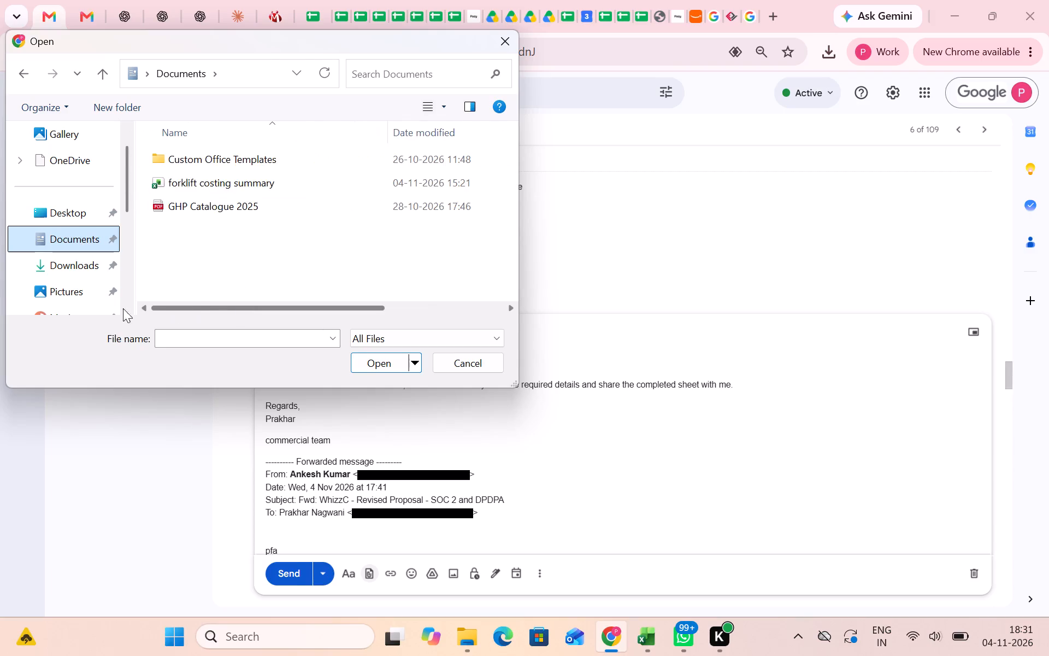
{"action": "left_click_drag", "start_coordinate": [123, 308], "coordinate": [104, 309]}
{"action": "left_click_drag", "start_coordinate": [225, 305], "coordinate": [146, 311]}
{"action": "left_click_drag", "start_coordinate": [146, 311], "coordinate": [139, 312]}
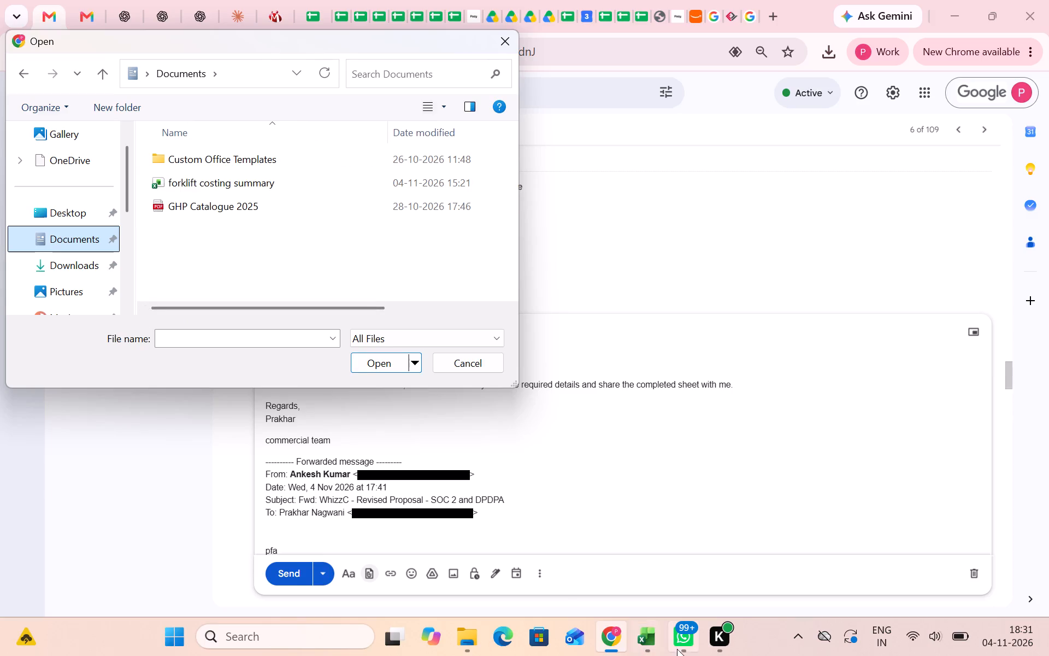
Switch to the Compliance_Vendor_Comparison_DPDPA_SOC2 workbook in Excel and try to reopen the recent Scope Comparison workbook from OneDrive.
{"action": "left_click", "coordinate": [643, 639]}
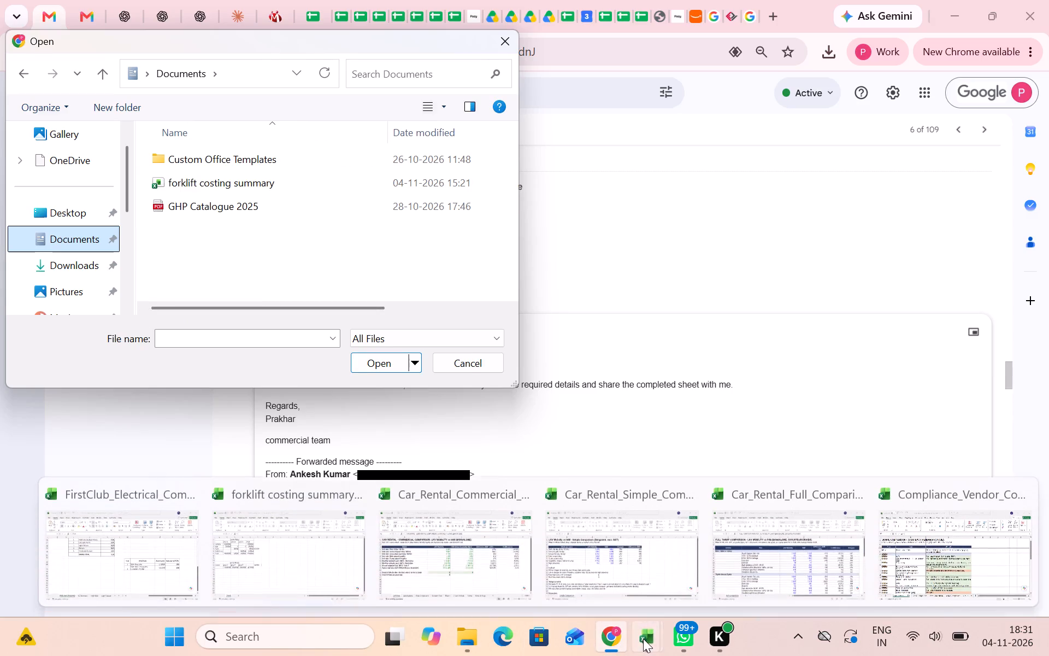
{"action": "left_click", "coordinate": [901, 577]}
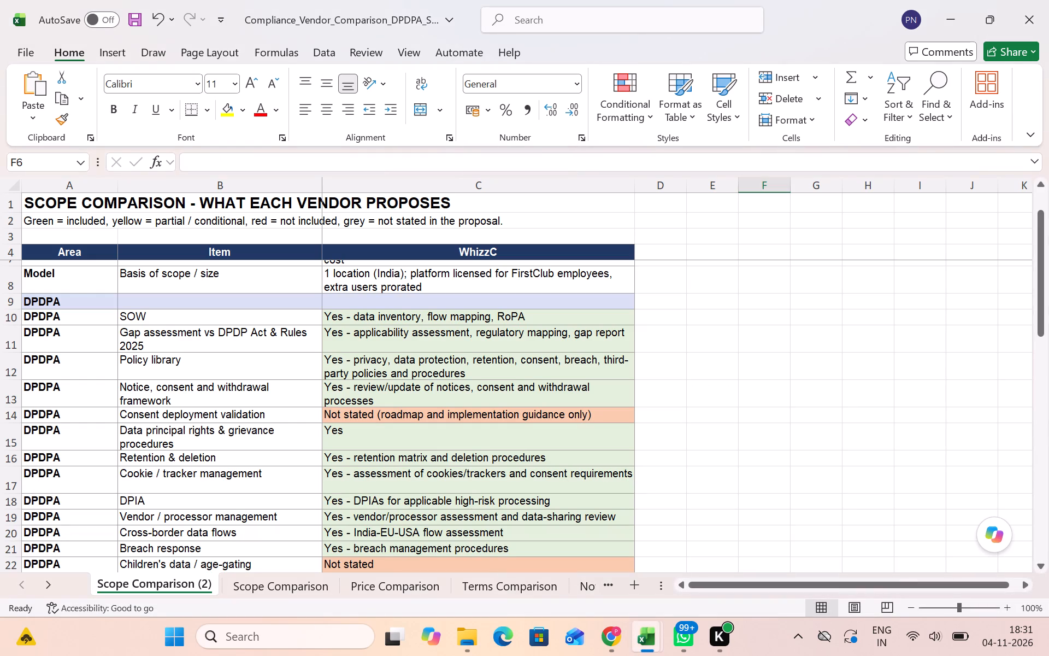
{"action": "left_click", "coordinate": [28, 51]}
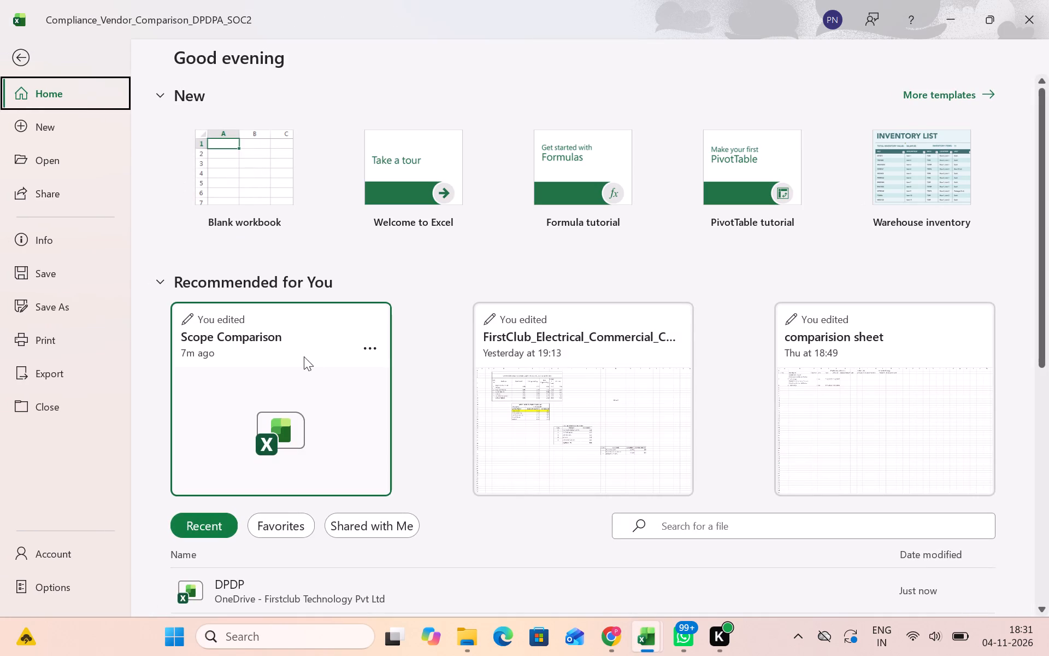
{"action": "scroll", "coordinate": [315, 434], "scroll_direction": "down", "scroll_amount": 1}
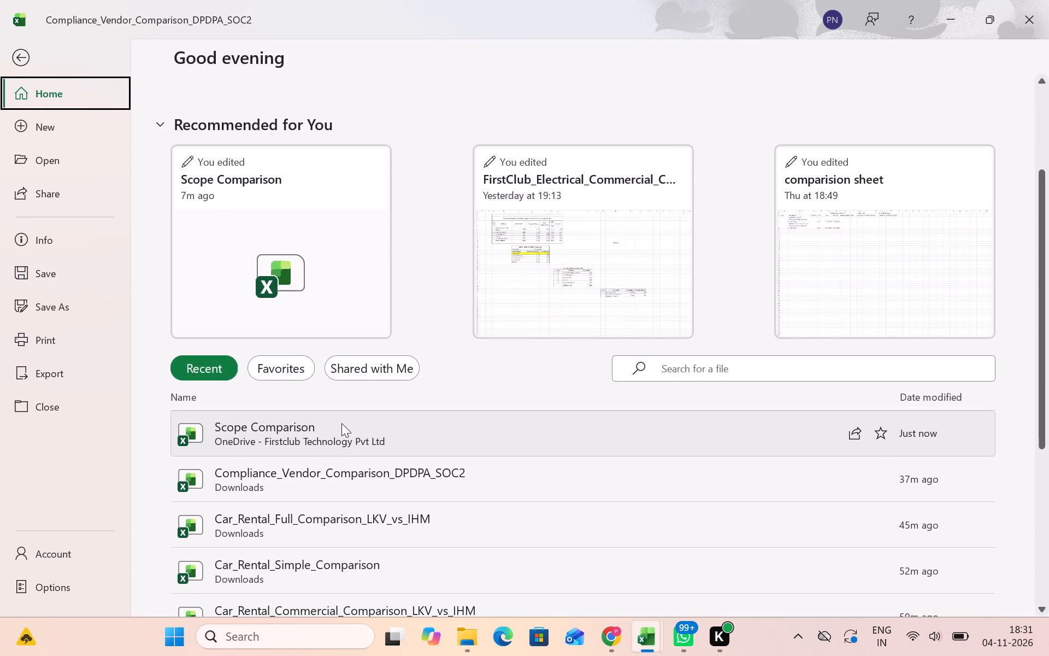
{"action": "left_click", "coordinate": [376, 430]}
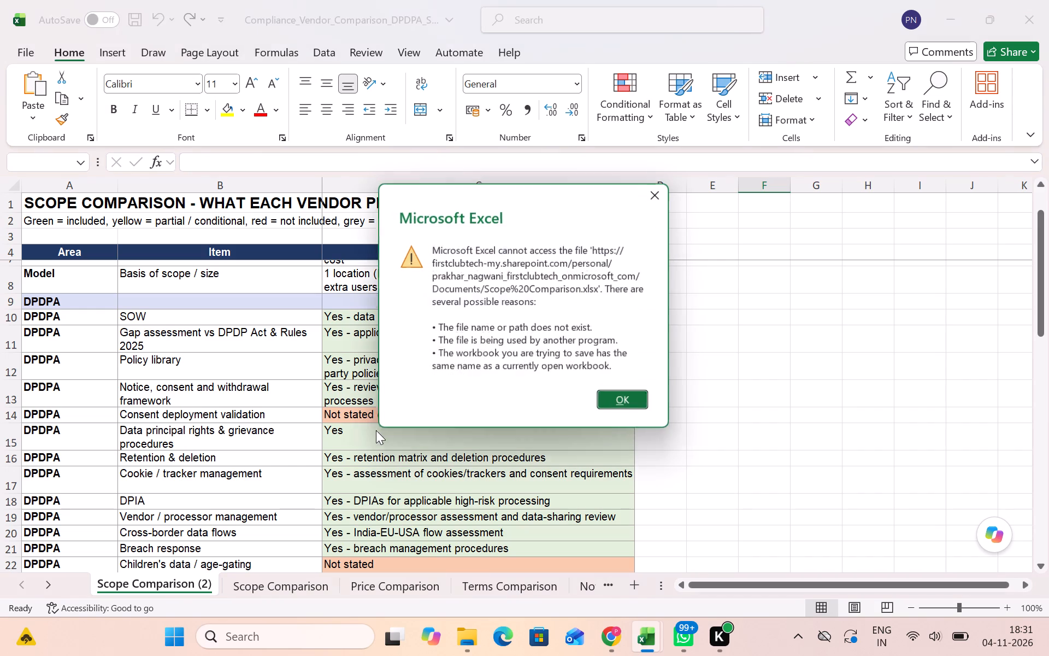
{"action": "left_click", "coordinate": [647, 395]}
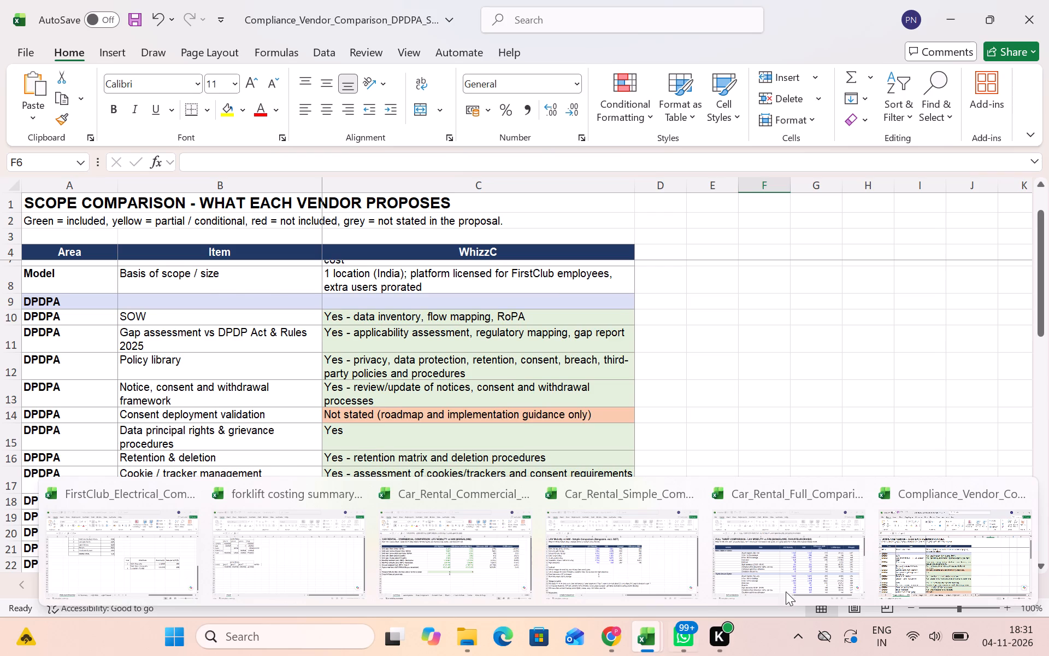
Look through the recent workbooks list for the saved DPDP workbook, and return to the vendor comparison sheet.
{"action": "left_click", "coordinate": [939, 554]}
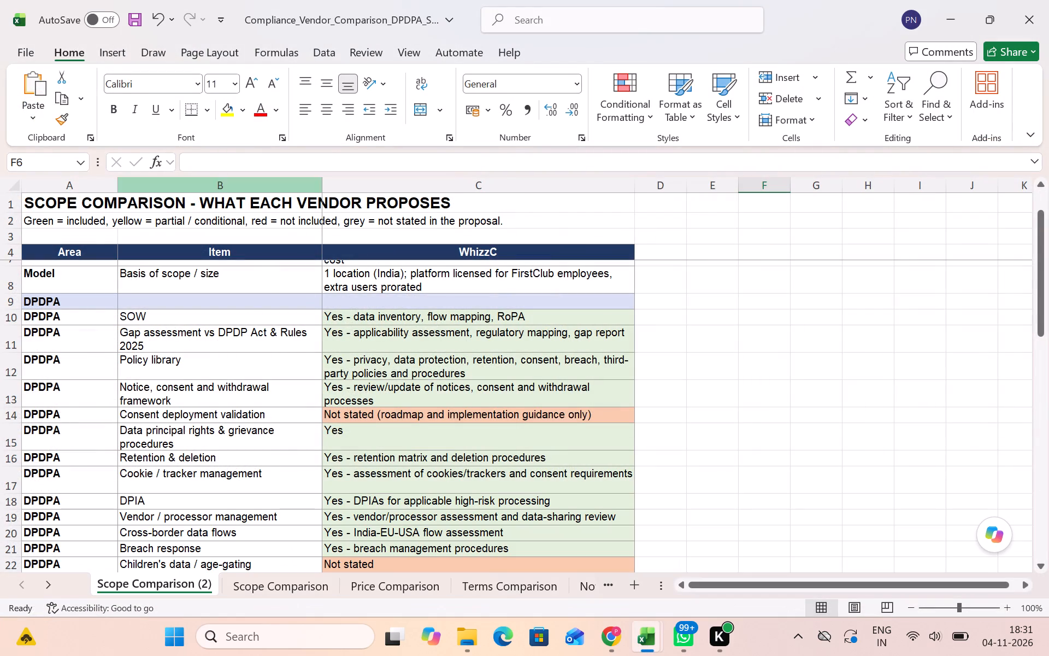
{"action": "left_click_drag", "start_coordinate": [2, 54], "coordinate": [24, 56]}
{"action": "left_click", "coordinate": [24, 56]}
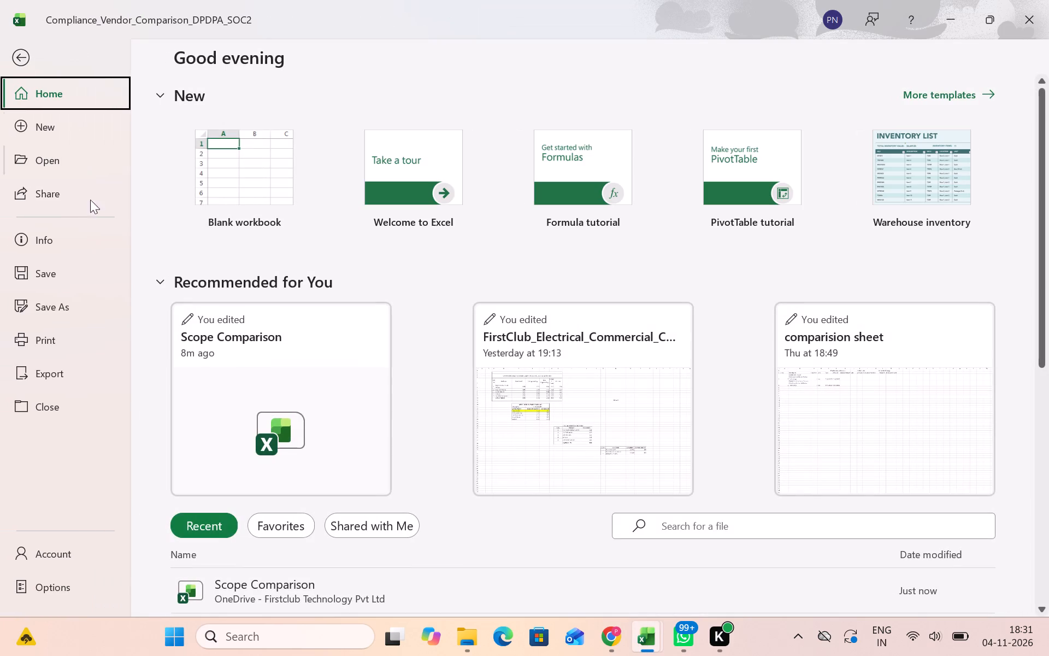
{"action": "scroll", "coordinate": [277, 495], "scroll_direction": "down", "scroll_amount": 2}
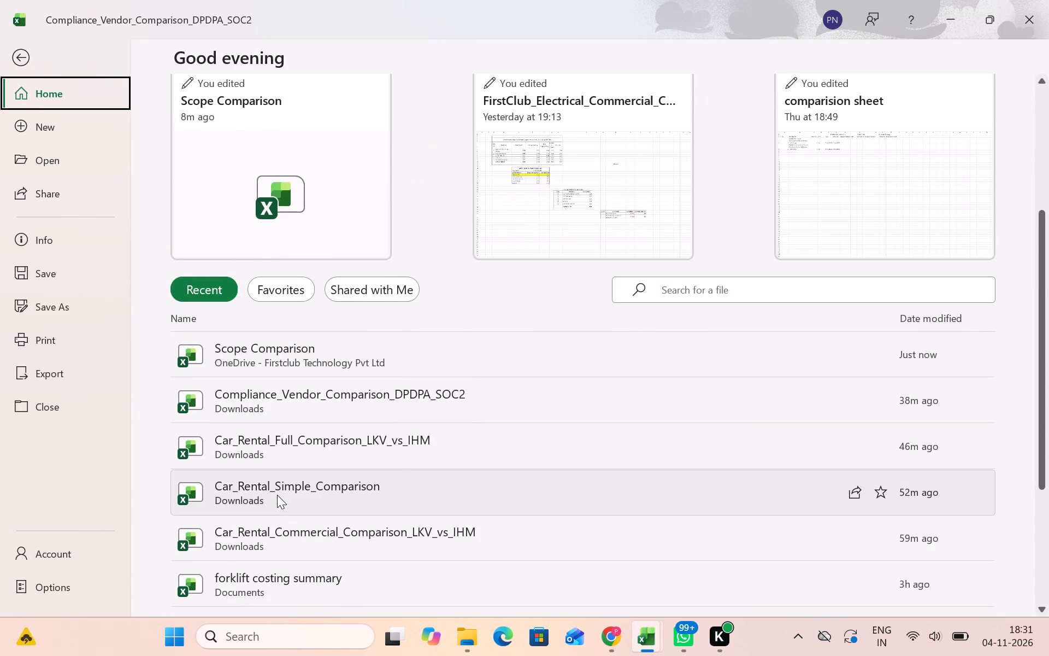
{"action": "scroll", "coordinate": [277, 495], "scroll_direction": "down", "scroll_amount": 3}
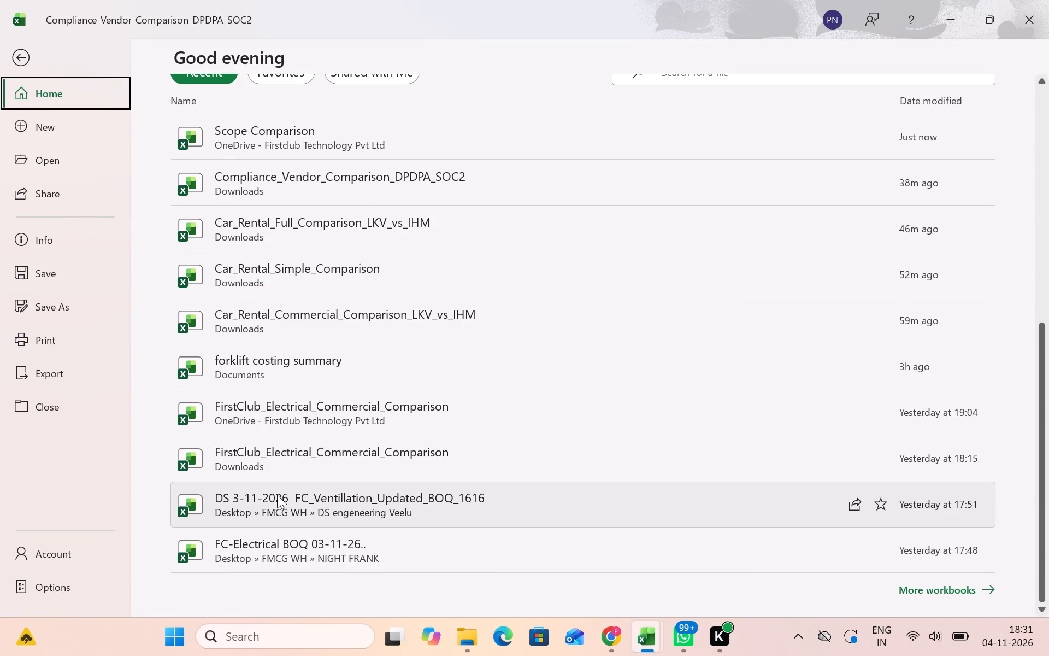
{"action": "scroll", "coordinate": [277, 495], "scroll_direction": "down", "scroll_amount": 1}
{"action": "scroll", "coordinate": [277, 495], "scroll_direction": "up", "scroll_amount": 10}
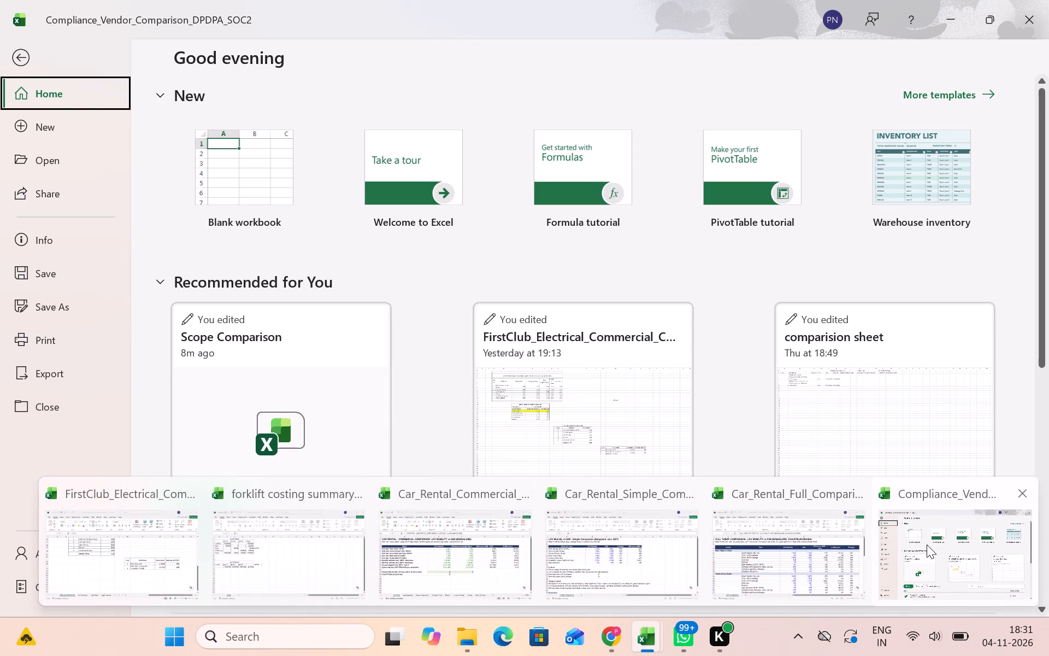
{"action": "left_click", "coordinate": [30, 54]}
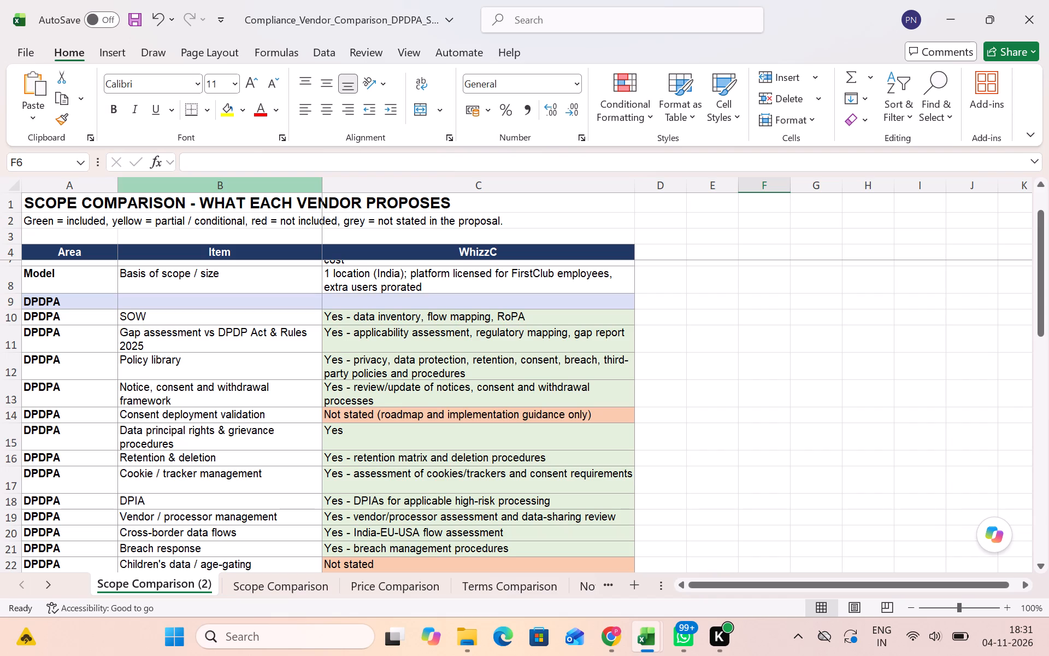
Copy the entire Scope Comparison (2) sheet with the WhizzC-only table and paste it into a new blank workbook.
{"action": "scroll", "coordinate": [310, 317], "scroll_direction": "up", "scroll_amount": 8}
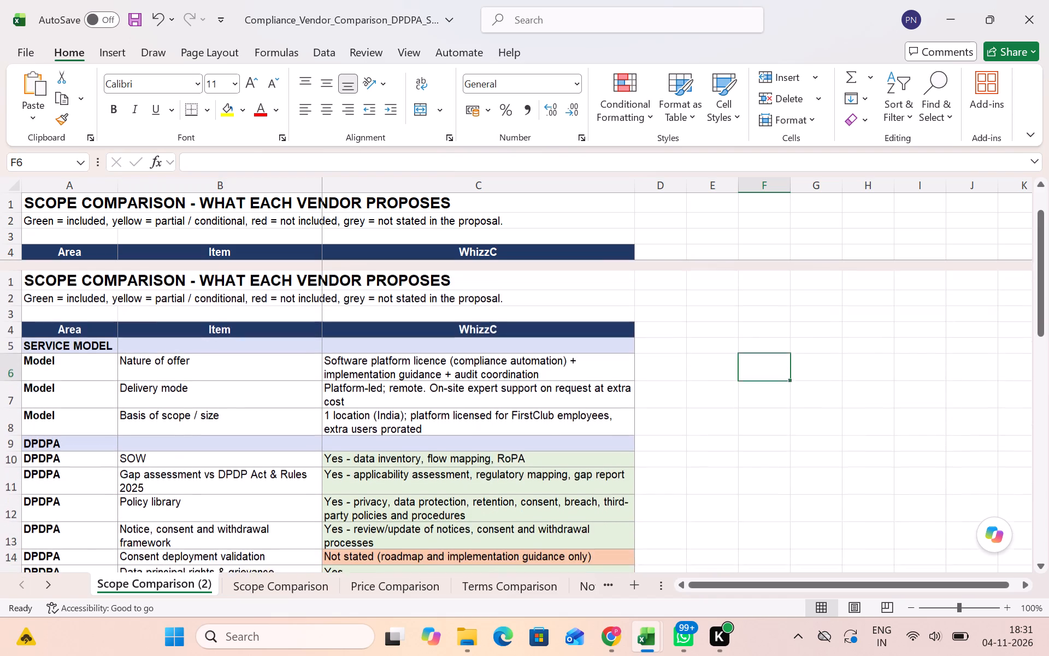
{"action": "scroll", "coordinate": [310, 317], "scroll_direction": "down", "scroll_amount": 5}
{"action": "scroll", "coordinate": [310, 317], "scroll_direction": "up", "scroll_amount": 2}
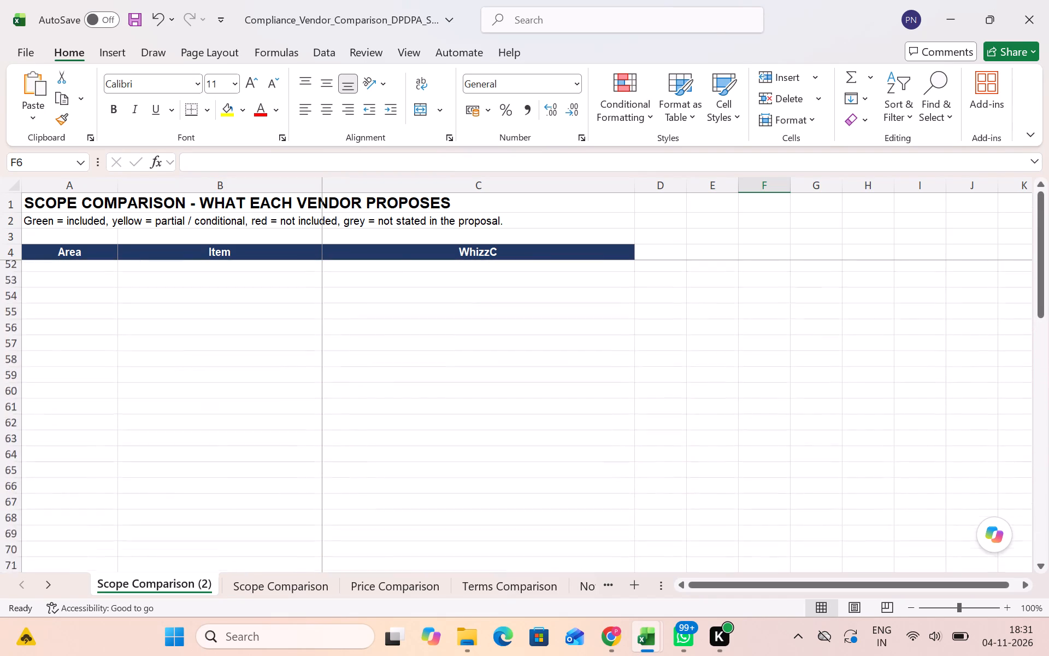
{"action": "scroll", "coordinate": [310, 317], "scroll_direction": "up", "scroll_amount": 3}
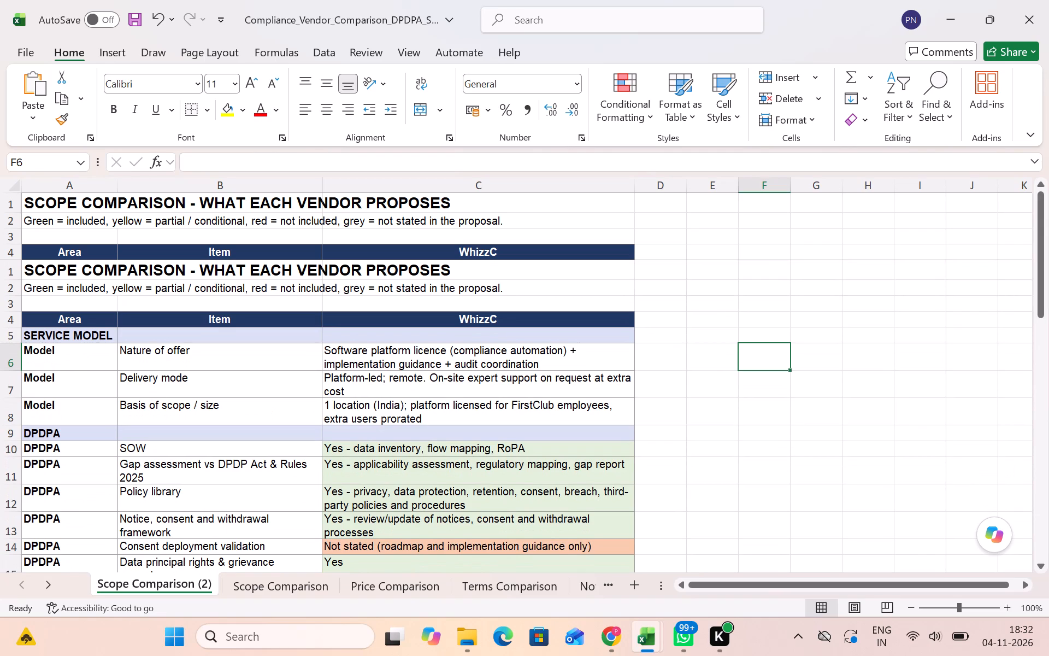
{"action": "key", "text": "ctrl+a"}
{"action": "key", "text": "ctrl+c"}
{"action": "key", "text": "ctrl+c"}
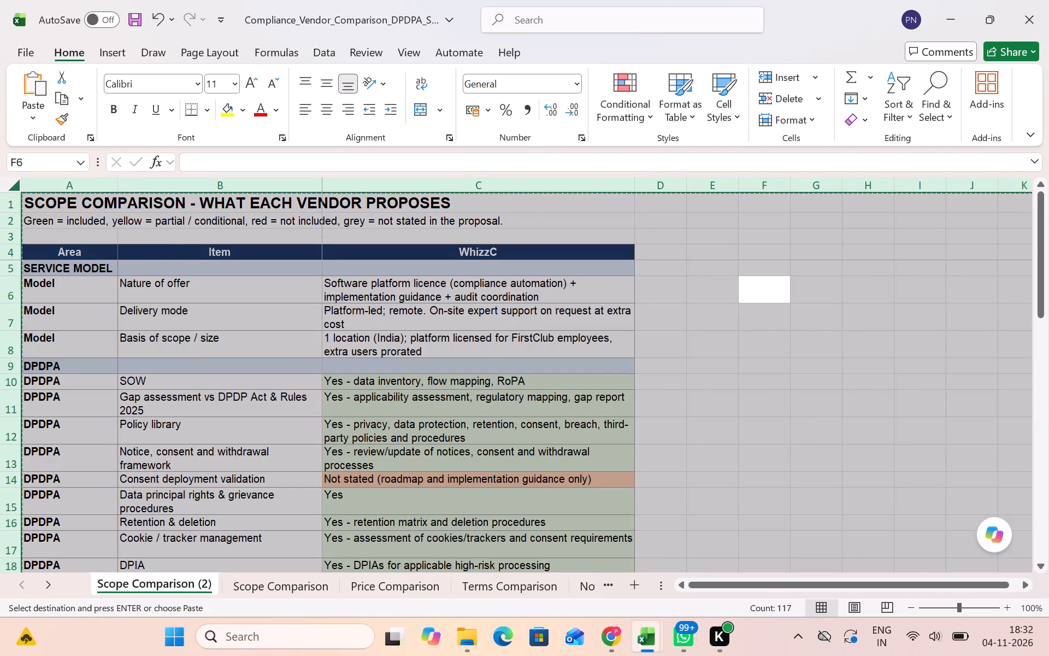
{"action": "left_click", "coordinate": [28, 52]}
{"action": "left_click", "coordinate": [272, 198]}
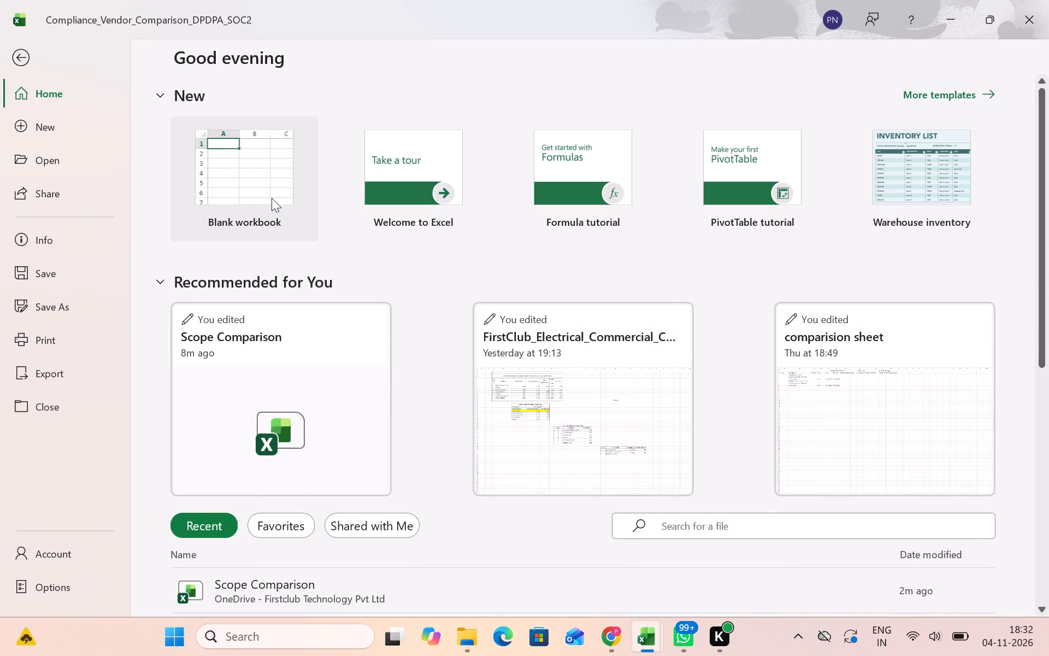
{"action": "key", "text": "ctrl+v"}
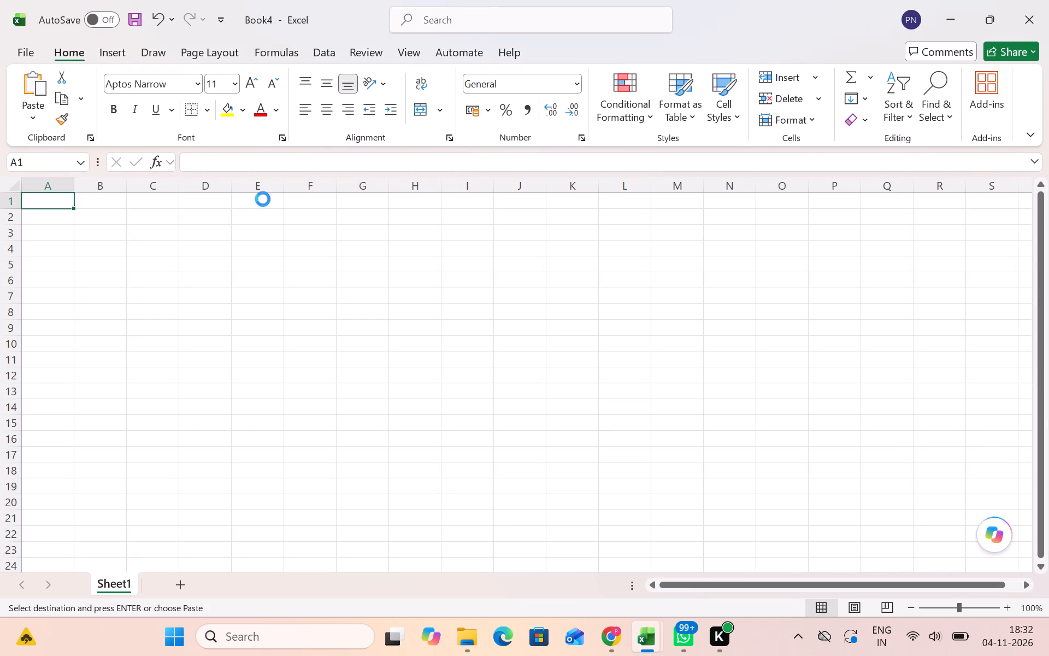
{"action": "left_click", "coordinate": [487, 224]}
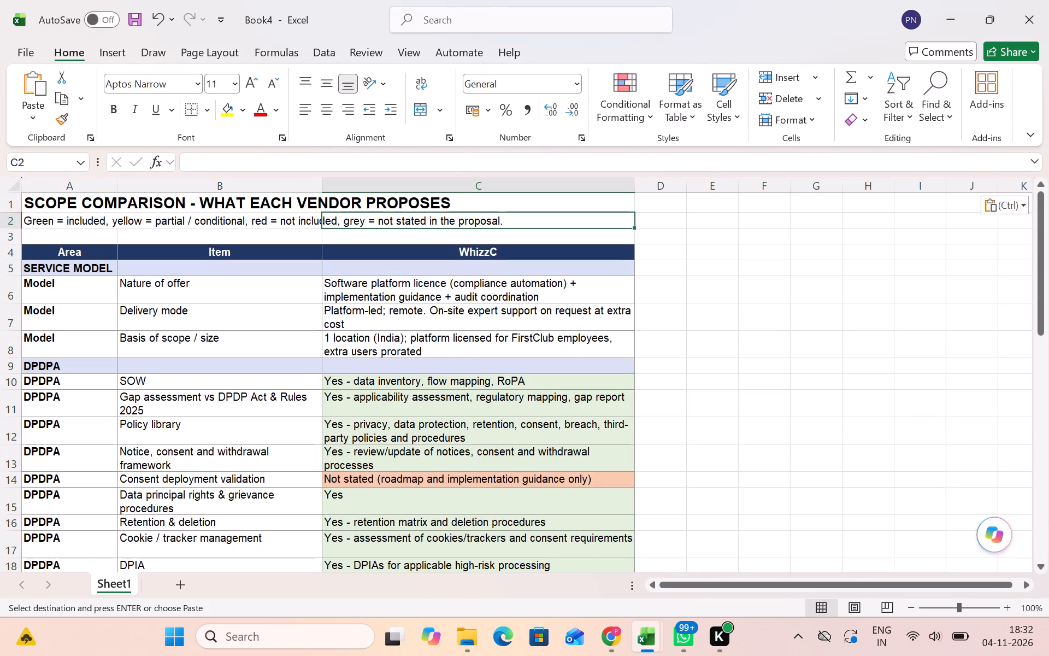
Clear the heading and colour legend in A1:C3 above the WhizzC table and enter SOW as the title in A1.
{"action": "left_click_drag", "start_coordinate": [24, 200], "coordinate": [395, 231]}
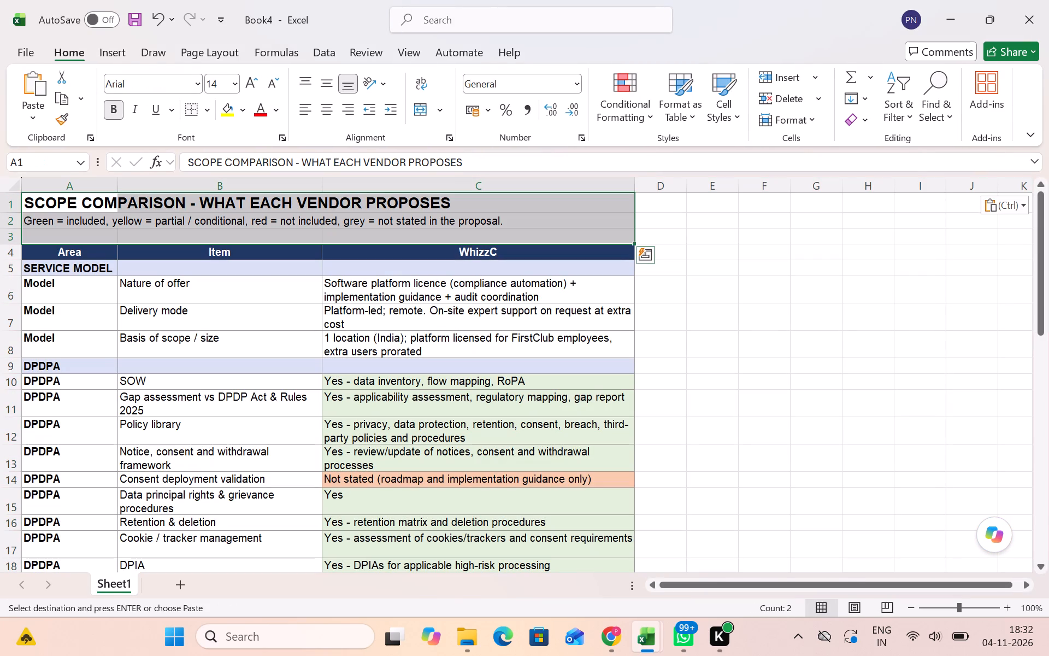
{"action": "key", "text": "Delete"}
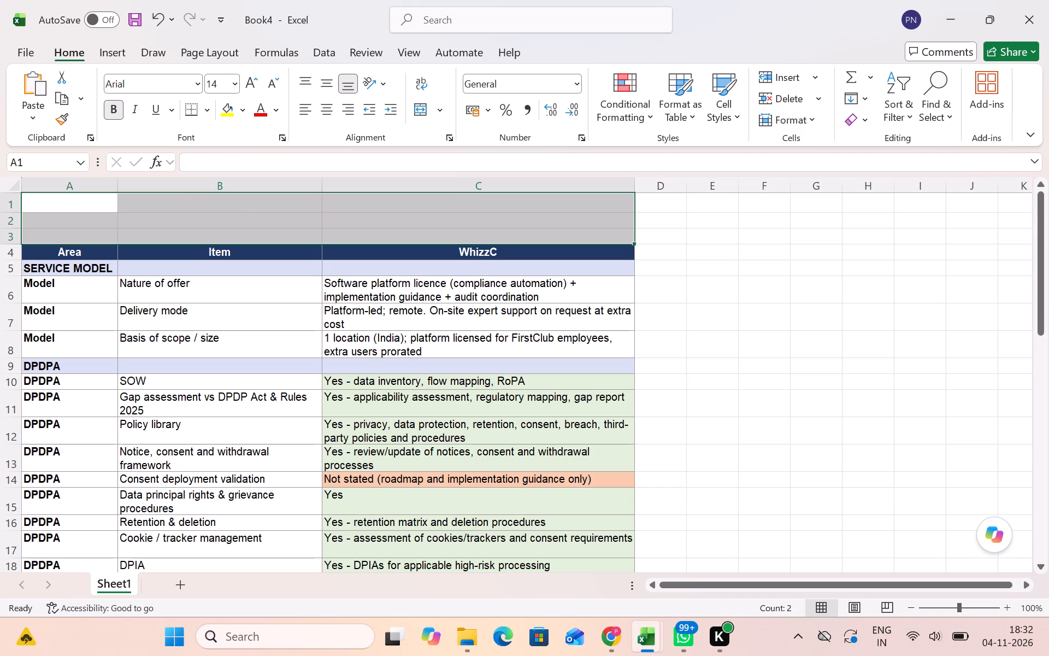
{"action": "type", "text": "SOW"}
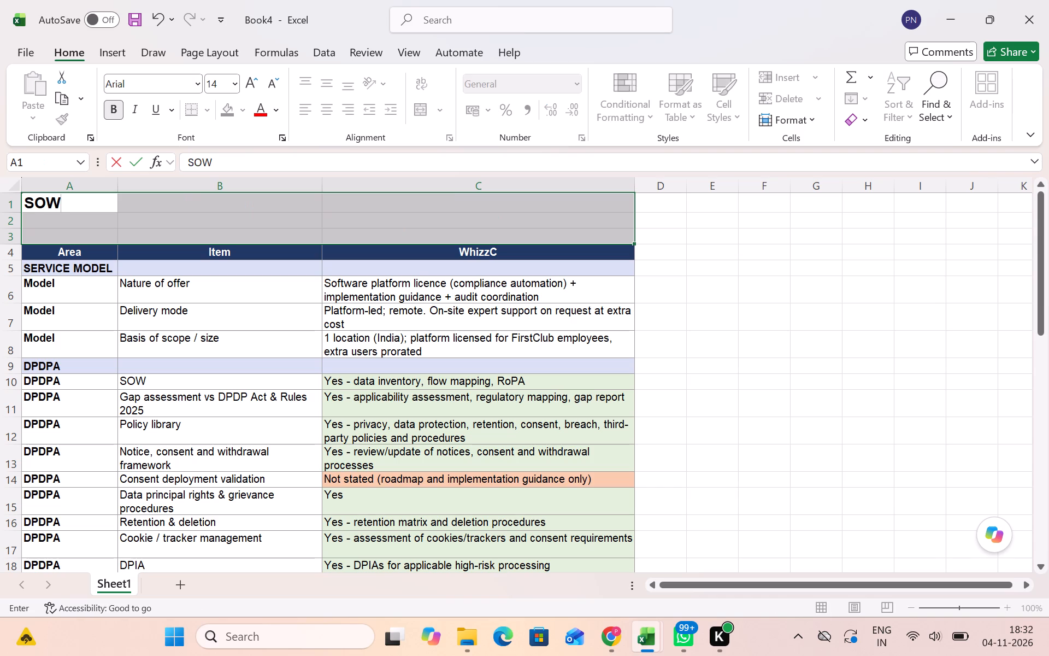
{"action": "left_click", "coordinate": [772, 329]}
Check the pasted WhizzC table down to its last row and start saving the new workbook.
{"action": "scroll", "coordinate": [393, 404], "scroll_direction": "down", "scroll_amount": 6}
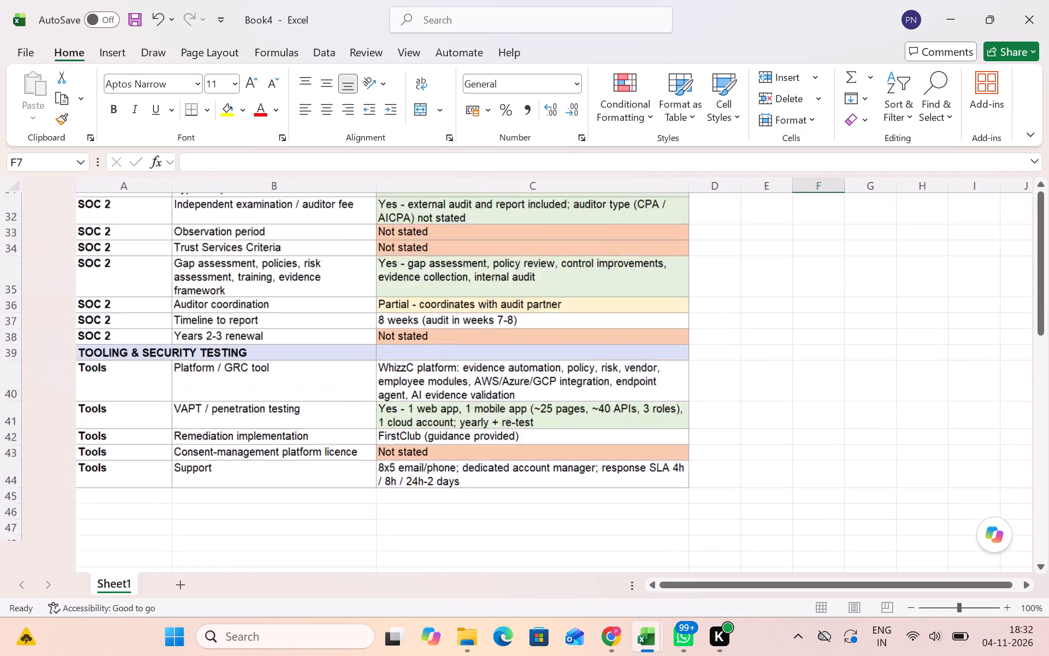
{"action": "scroll", "coordinate": [393, 404], "scroll_direction": "down", "scroll_amount": 2}
{"action": "scroll", "coordinate": [393, 404], "scroll_direction": "up", "scroll_amount": 12}
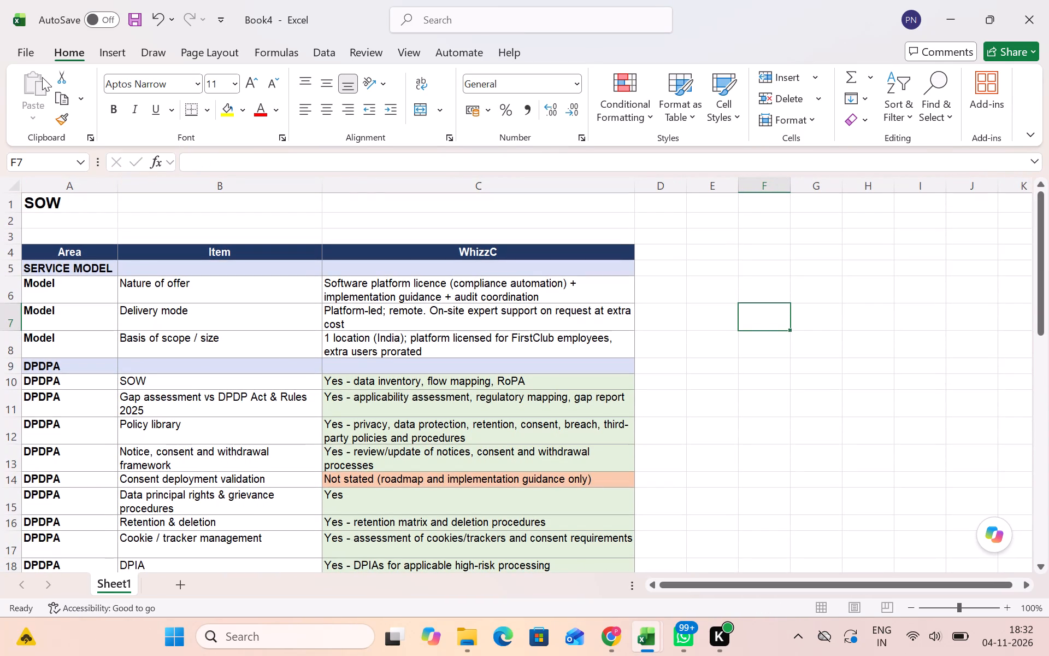
{"action": "left_click", "coordinate": [22, 40]}
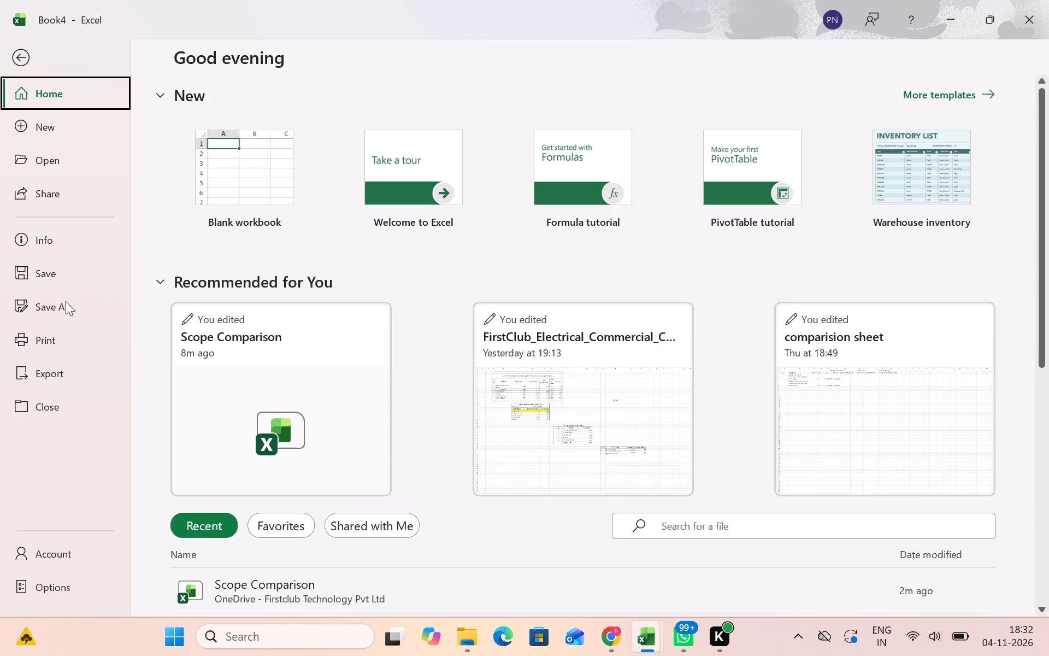
{"action": "left_click", "coordinate": [55, 280]}
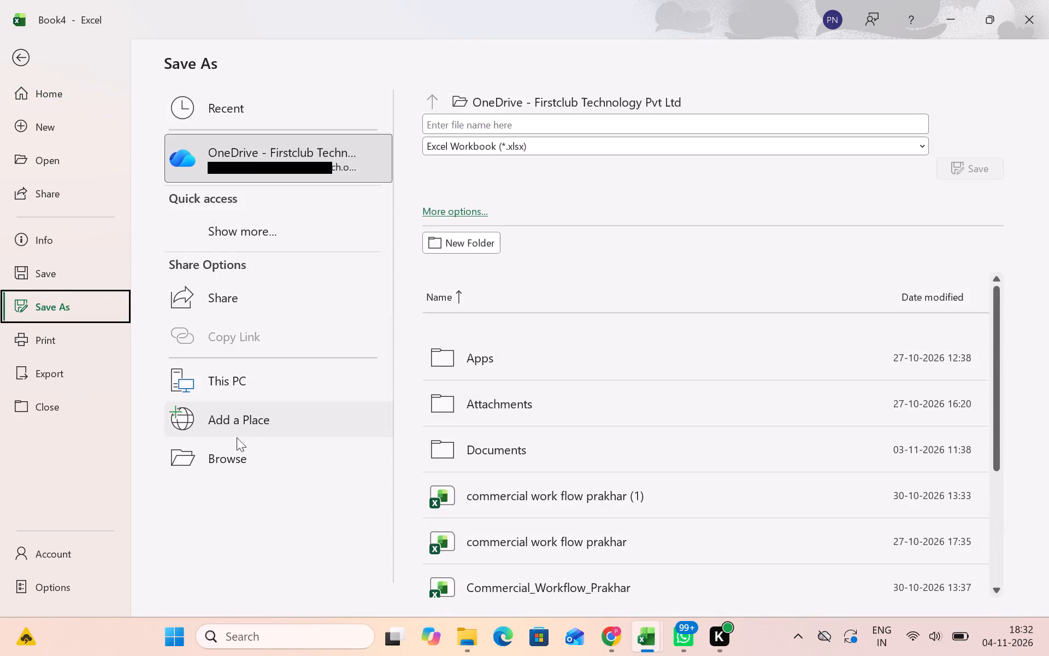
Save the new SOW workbook in the local Documents folder as an Excel Workbook under its default name.
{"action": "left_click", "coordinate": [237, 462]}
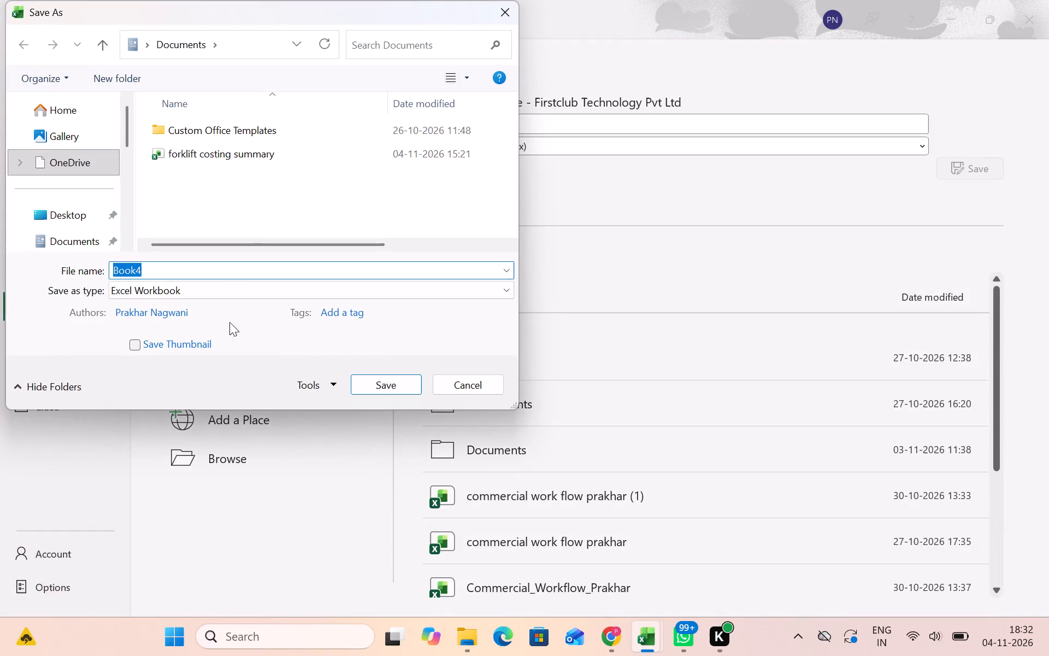
{"action": "left_click", "coordinate": [400, 382]}
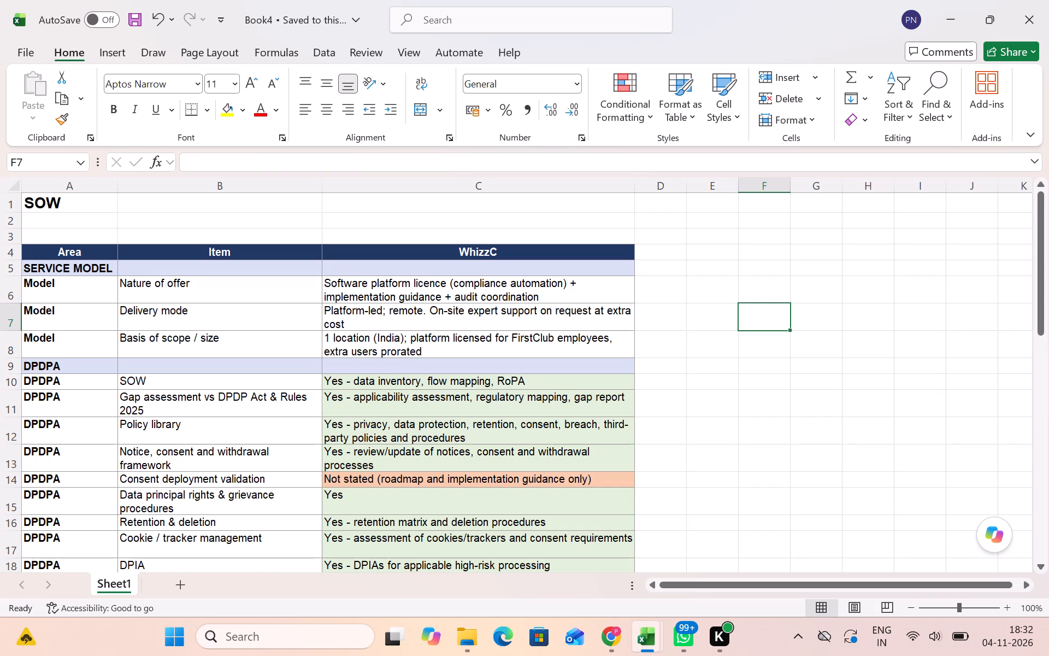
Switch to the Gmail draft and attach the Book4 workbook from the Documents folder.
{"action": "left_click", "coordinate": [615, 635]}
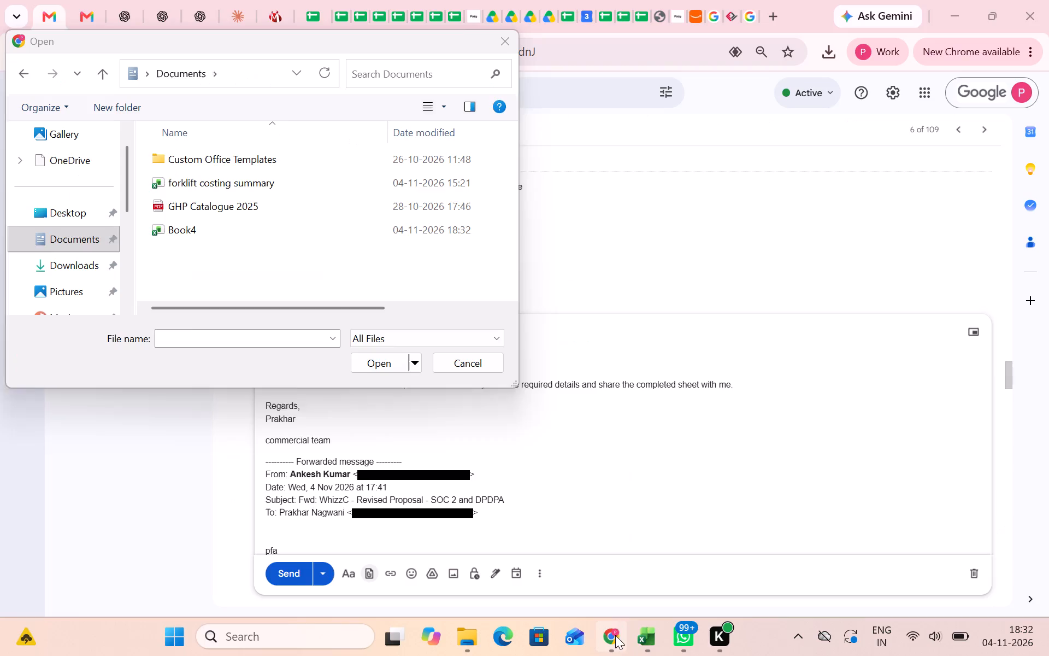
{"action": "left_click", "coordinate": [220, 229]}
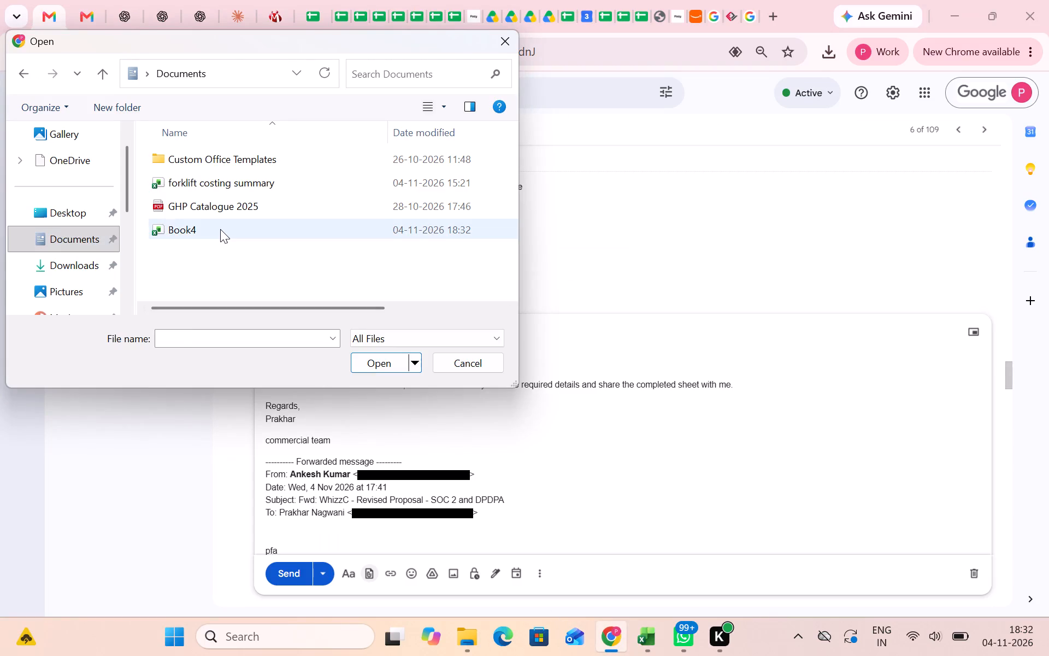
{"action": "left_click", "coordinate": [372, 357]}
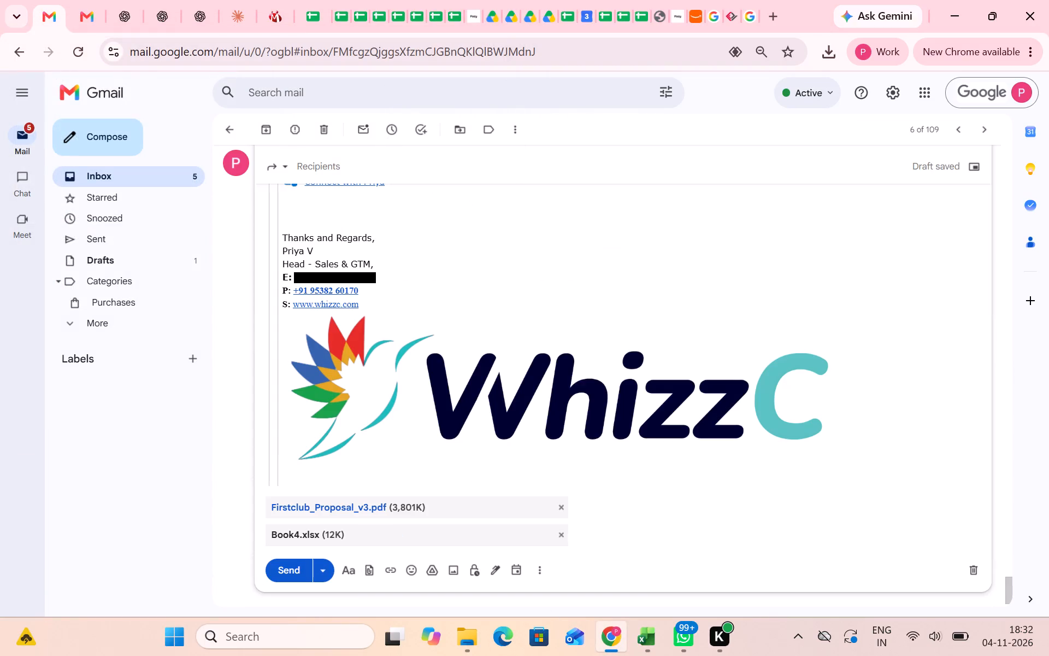